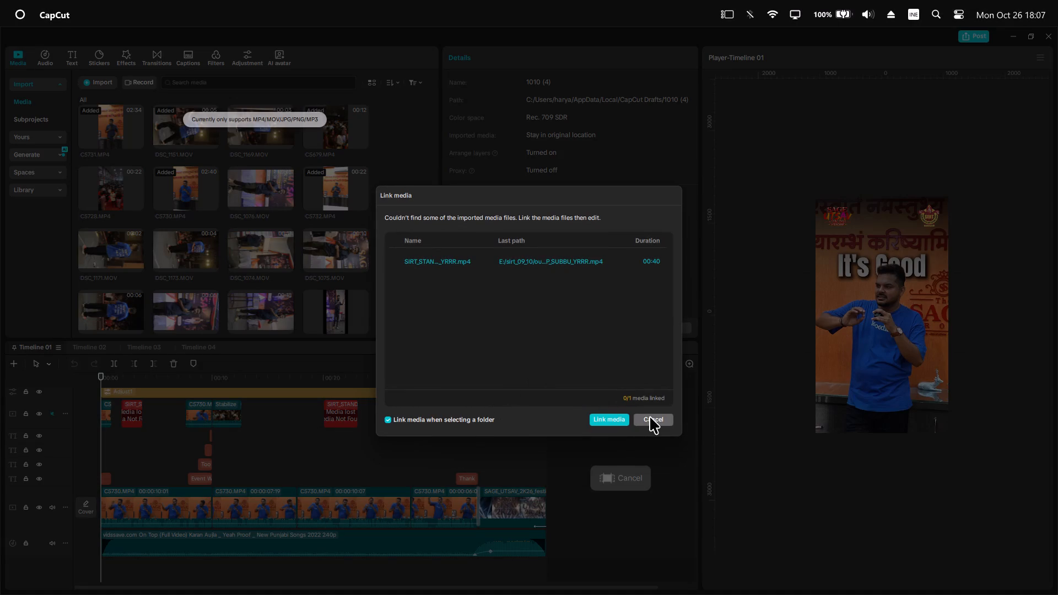
Skip linking the missing SIRT_STAN video file and open Timeline 02.
{"action": "left_click", "coordinate": [650, 416]}
{"action": "left_click", "coordinate": [98, 348]}
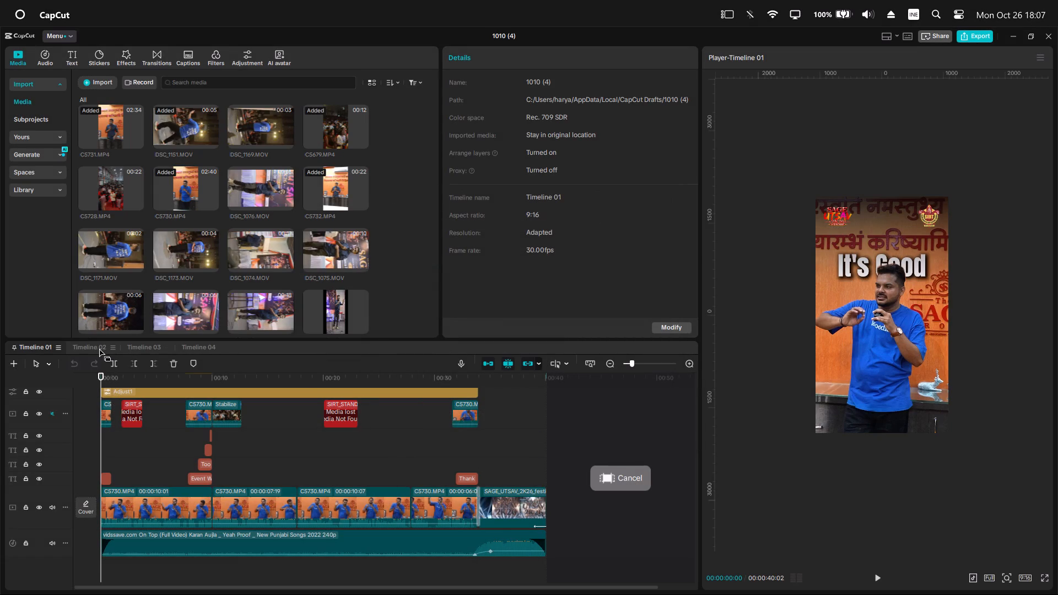
Set the in point of the AQONj video in the media library to about 00:00:32:20, where its logo intro starts.
{"action": "scroll", "coordinate": [467, 485], "scroll_direction": "down", "scroll_amount": 4}
{"action": "scroll", "coordinate": [319, 461], "scroll_direction": "down", "scroll_amount": 8}
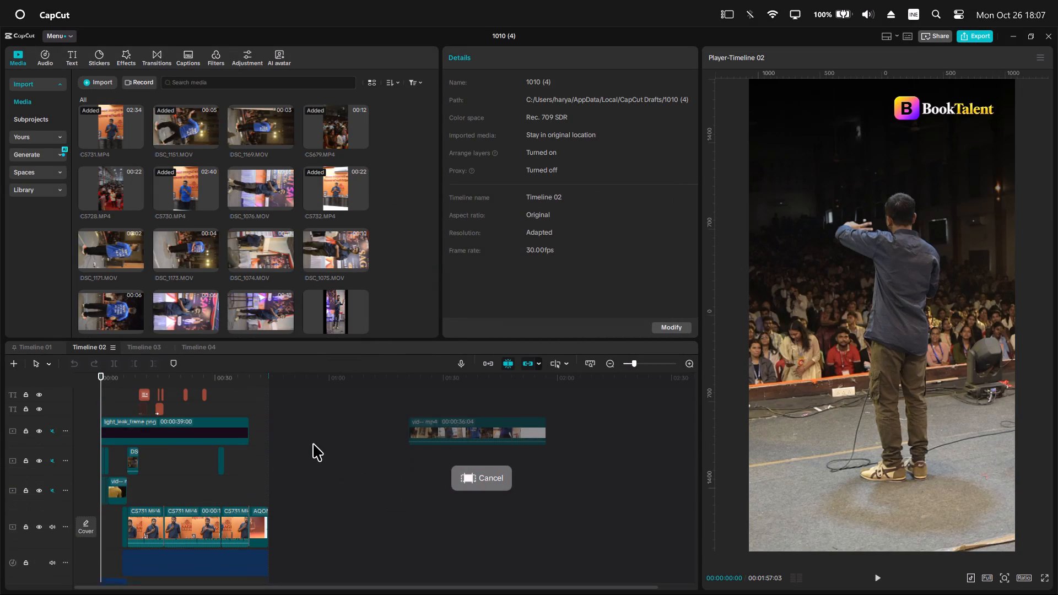
{"action": "scroll", "coordinate": [306, 426], "scroll_direction": "down", "scroll_amount": 4}
{"action": "left_click", "coordinate": [260, 388]}
{"action": "scroll", "coordinate": [292, 459], "scroll_direction": "up", "scroll_amount": 10, "text": "ctrl"}
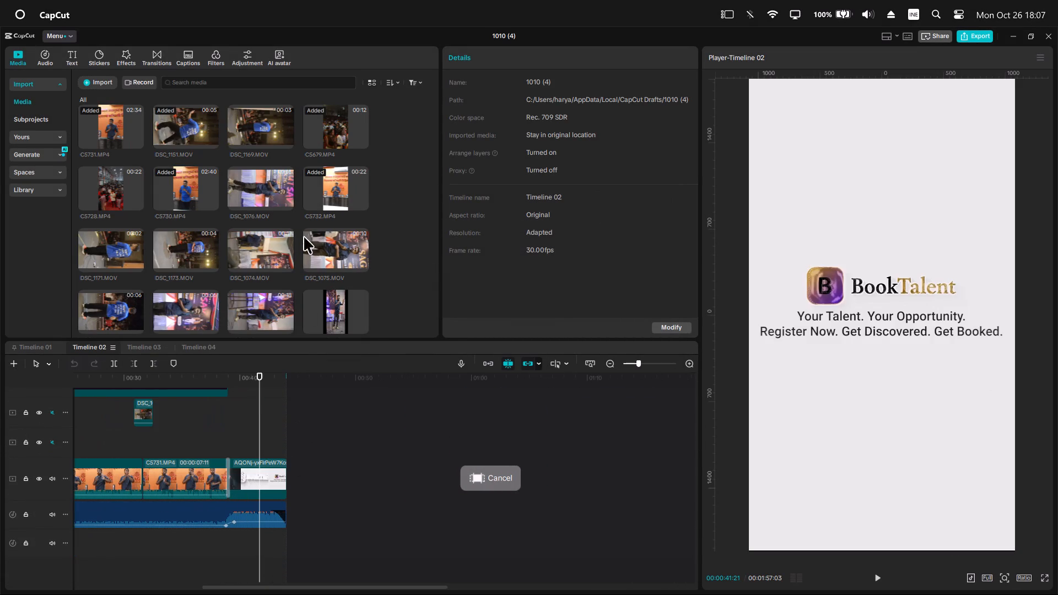
{"action": "scroll", "coordinate": [270, 234], "scroll_direction": "down", "scroll_amount": 7}
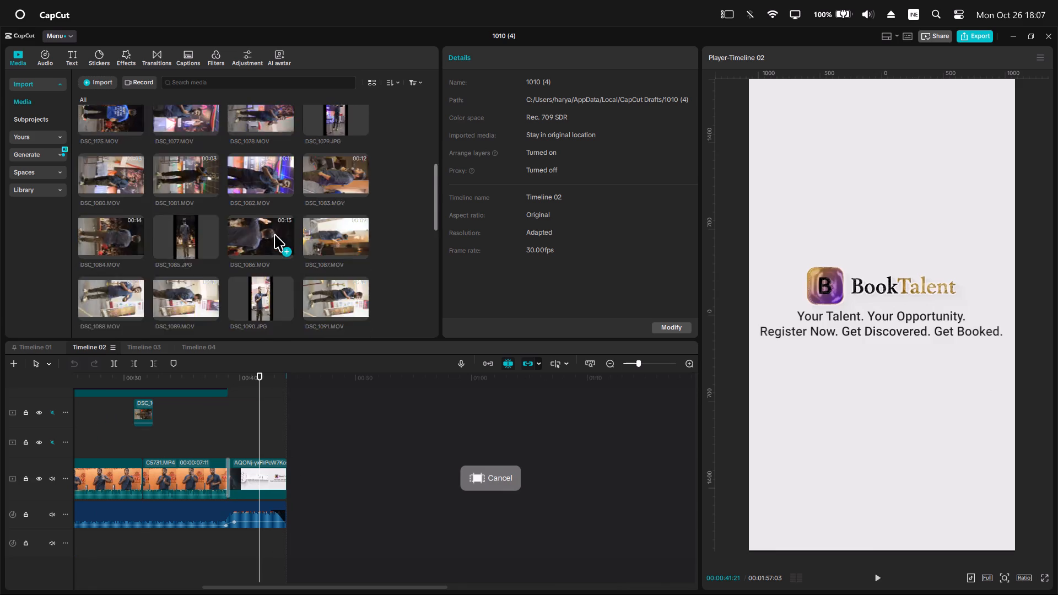
{"action": "scroll", "coordinate": [274, 234], "scroll_direction": "down", "scroll_amount": 17}
{"action": "left_click", "coordinate": [114, 301]}
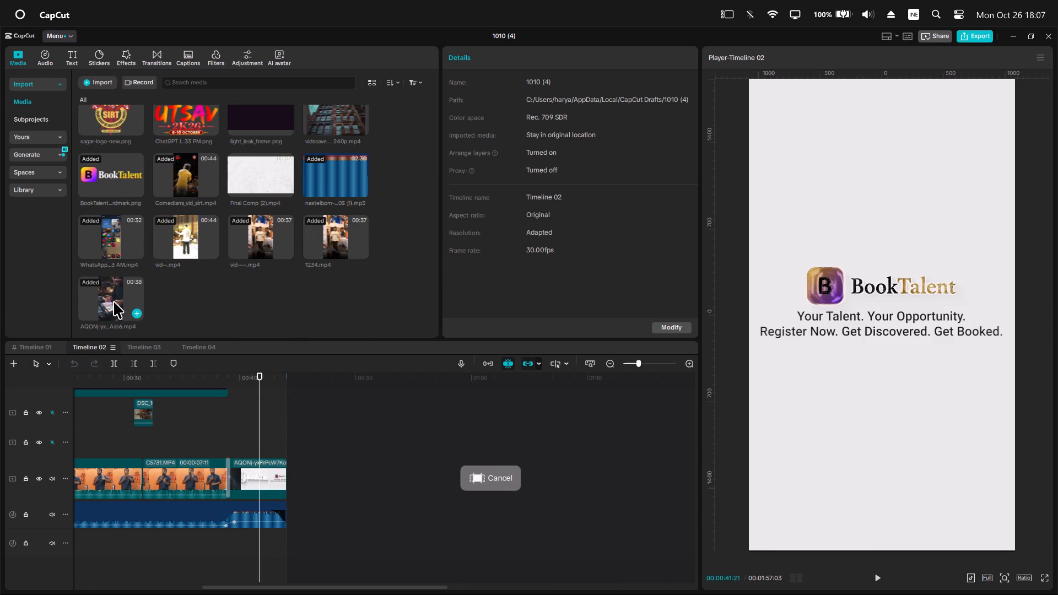
{"action": "left_click_drag", "start_coordinate": [77, 298], "coordinate": [112, 300]}
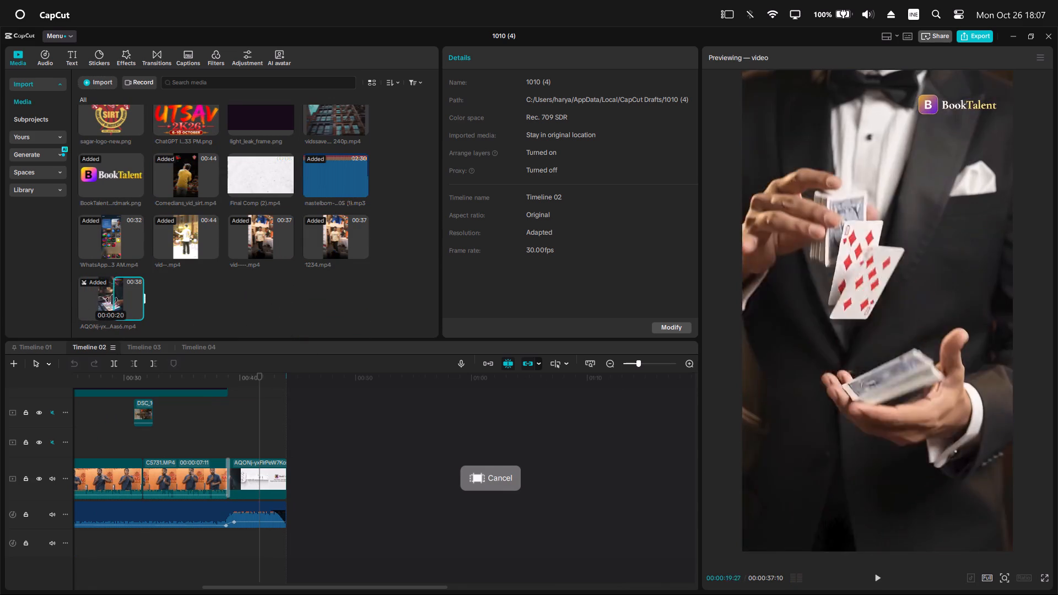
{"action": "left_click_drag", "start_coordinate": [112, 300], "coordinate": [123, 303]}
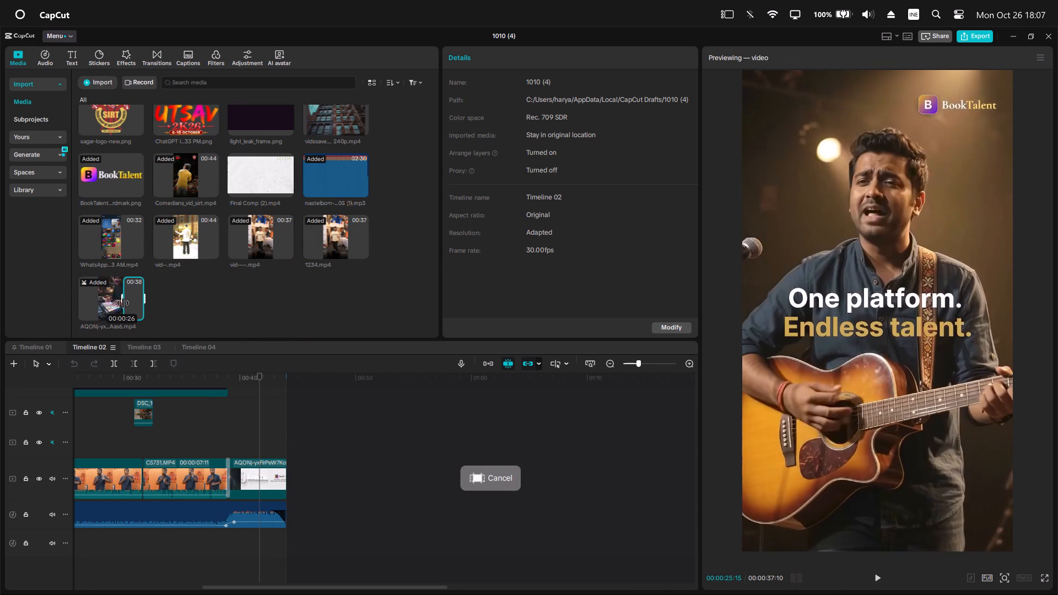
{"action": "left_click_drag", "start_coordinate": [123, 303], "coordinate": [127, 306]}
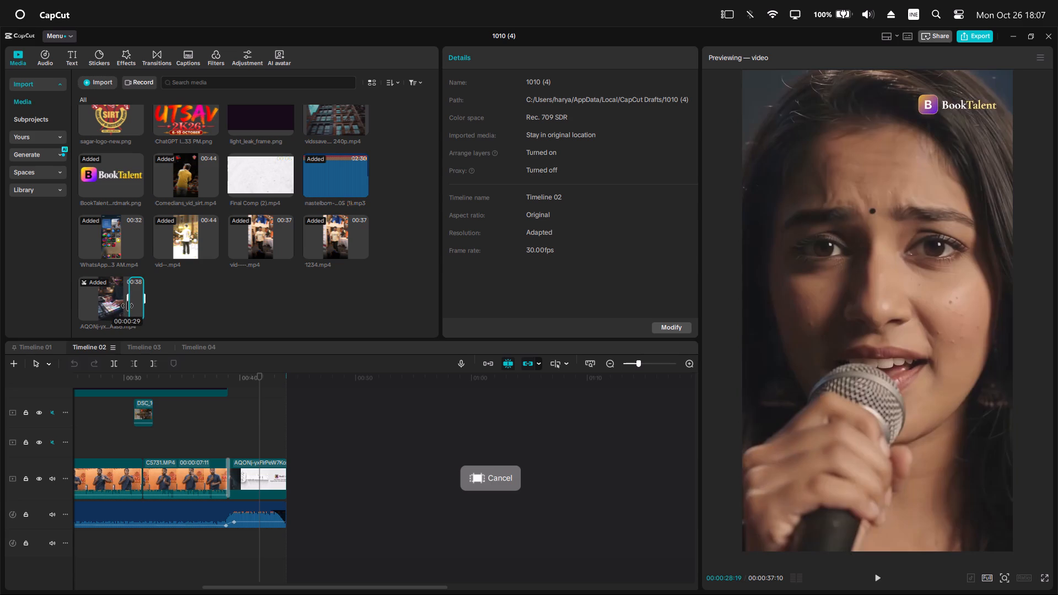
{"action": "left_click_drag", "start_coordinate": [127, 306], "coordinate": [131, 307]}
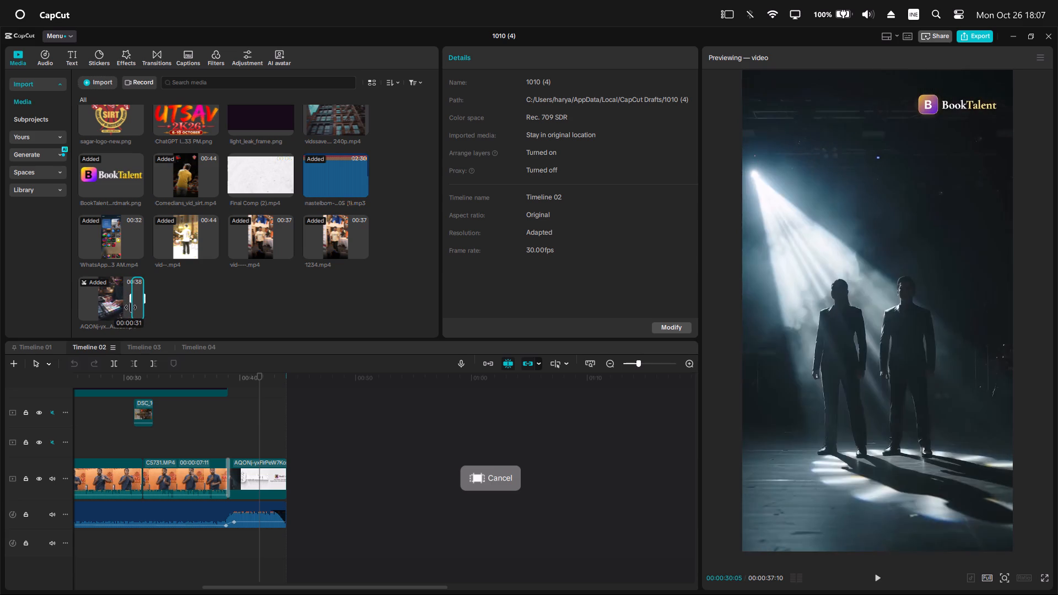
{"action": "left_click_drag", "start_coordinate": [131, 307], "coordinate": [133, 309]}
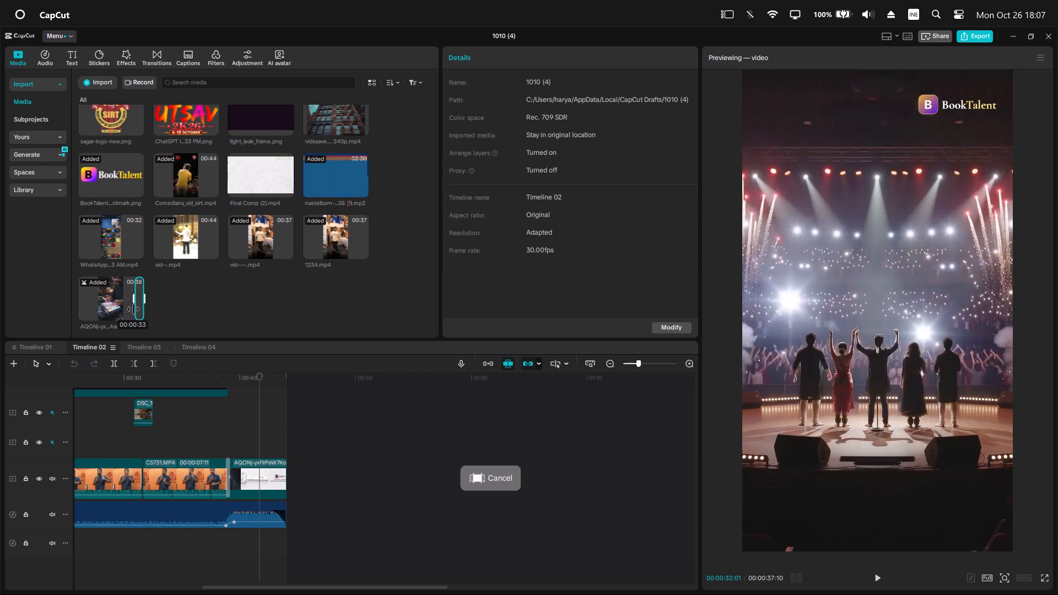
{"action": "left_click_drag", "start_coordinate": [133, 309], "coordinate": [134, 310]}
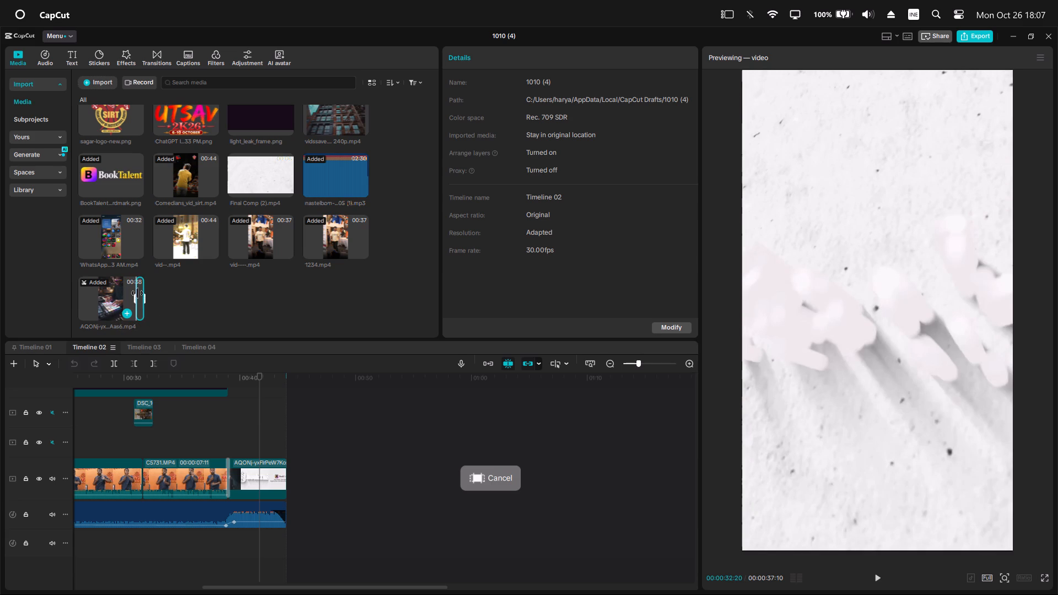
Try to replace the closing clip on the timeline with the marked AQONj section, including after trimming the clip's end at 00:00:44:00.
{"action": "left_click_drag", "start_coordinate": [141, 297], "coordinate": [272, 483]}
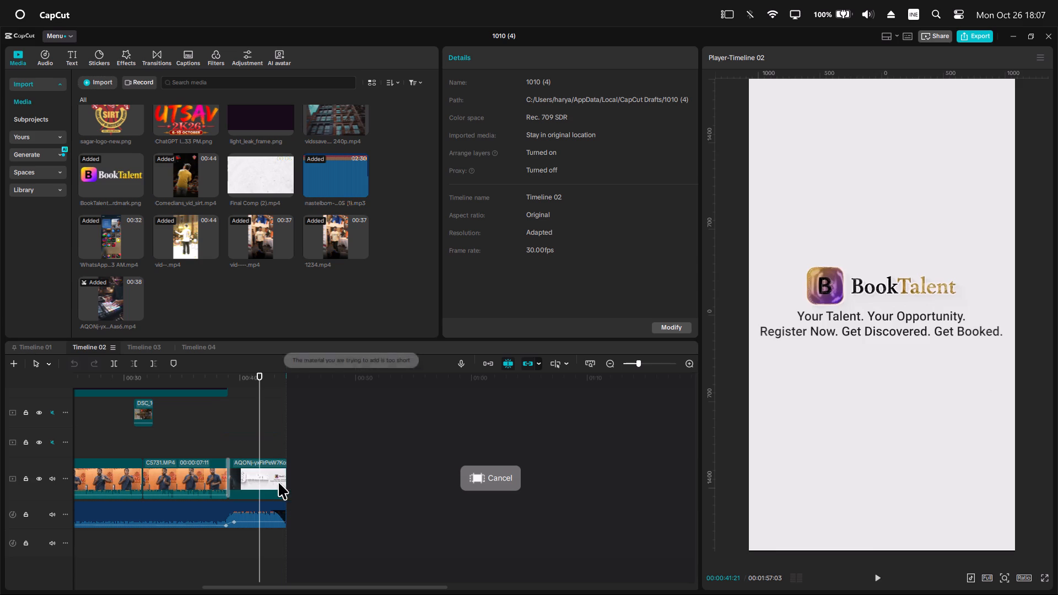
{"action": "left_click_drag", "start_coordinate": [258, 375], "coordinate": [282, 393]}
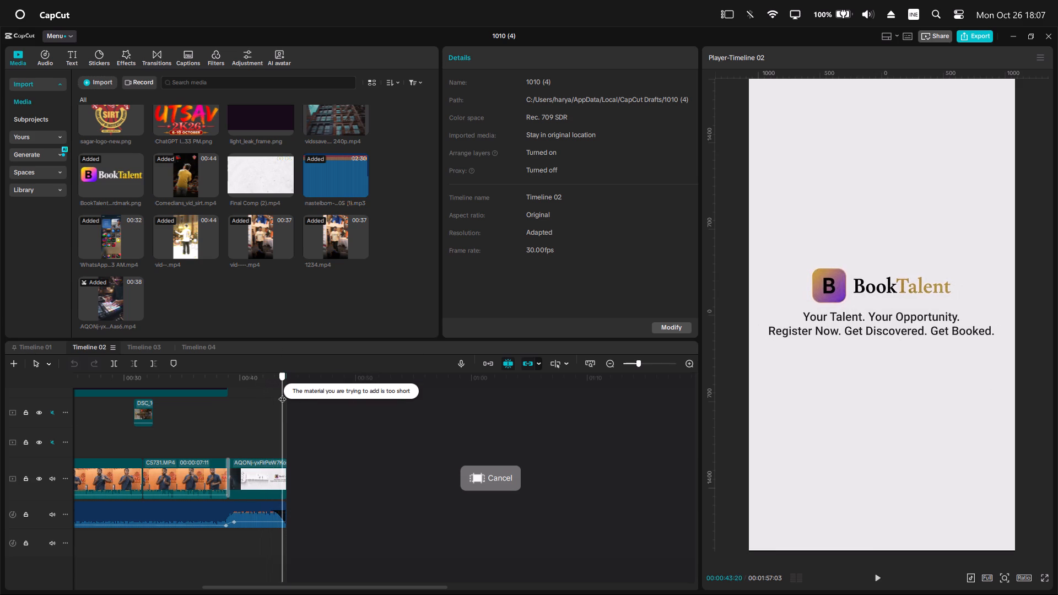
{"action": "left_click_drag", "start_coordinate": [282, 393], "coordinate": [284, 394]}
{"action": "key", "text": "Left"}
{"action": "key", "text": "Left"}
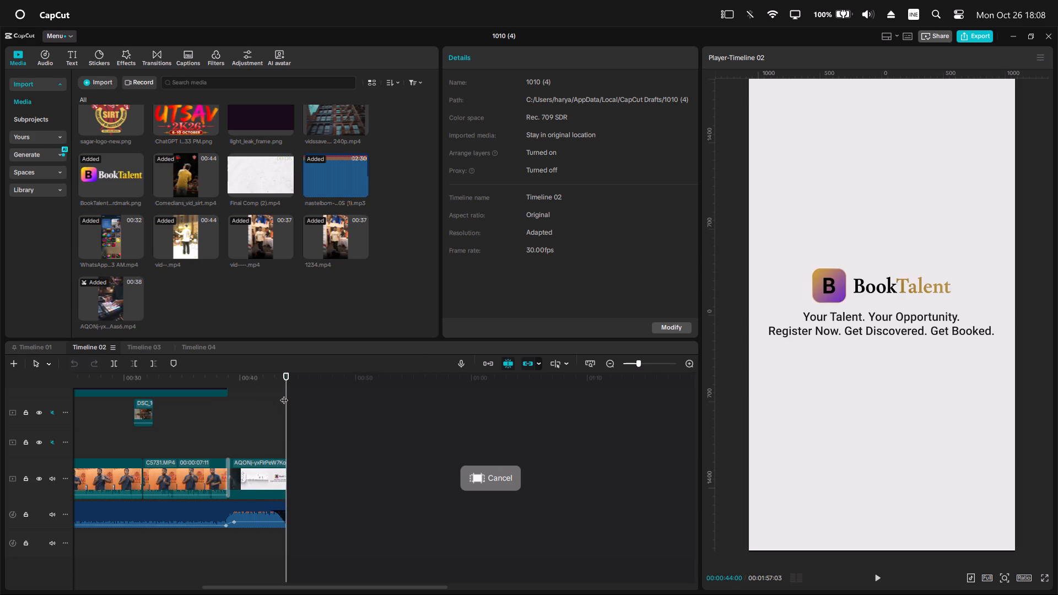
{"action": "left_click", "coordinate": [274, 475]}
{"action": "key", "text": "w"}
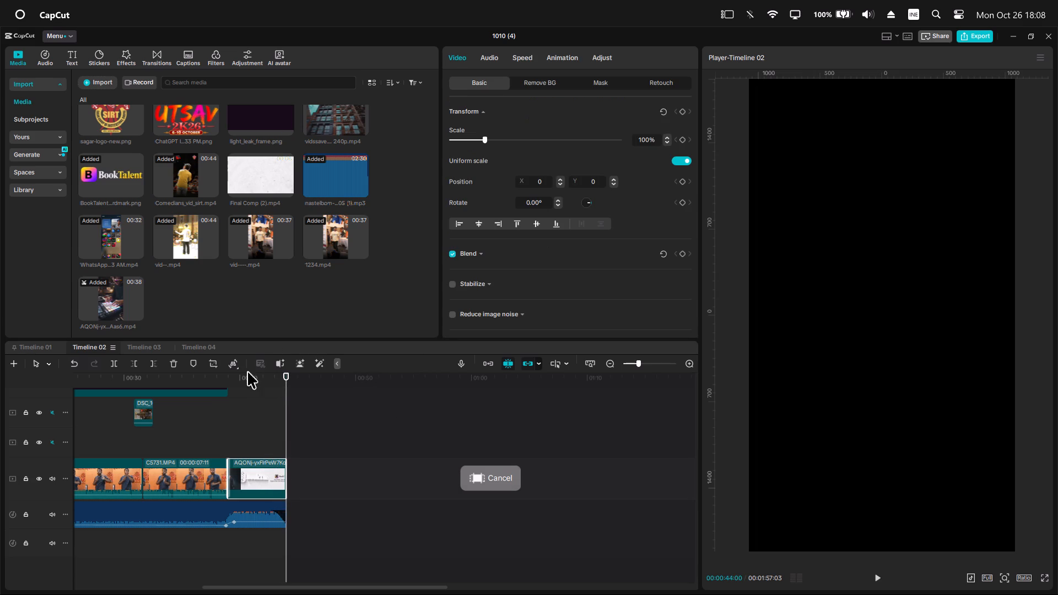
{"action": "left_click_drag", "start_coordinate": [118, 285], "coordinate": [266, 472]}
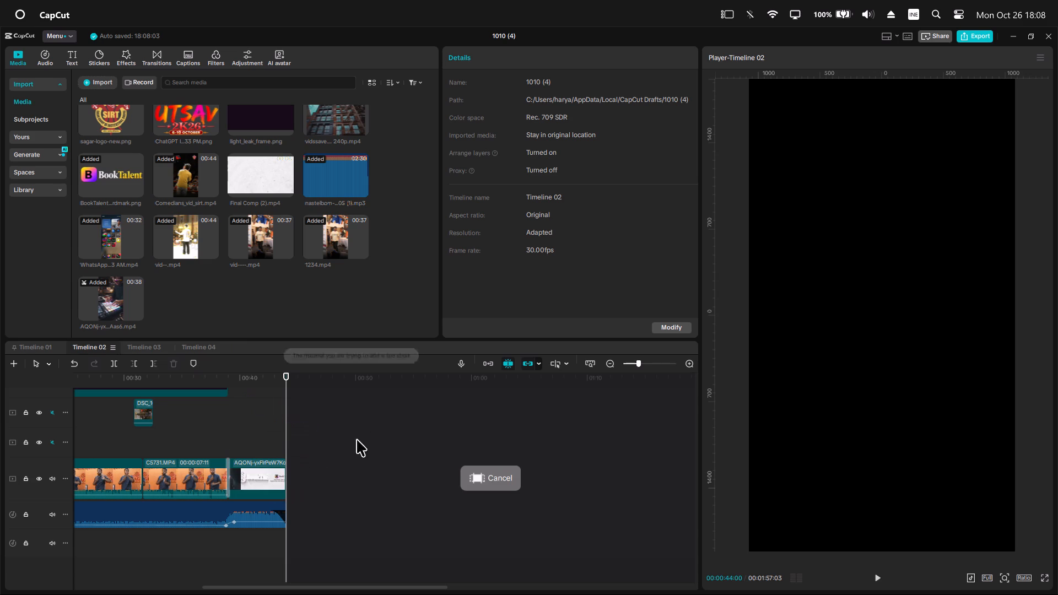
Trim the closing clip's end to 00:00:43:05 and replace the clip with the marked section of the AQONj video.
{"action": "scroll", "coordinate": [373, 488], "scroll_direction": "up", "scroll_amount": 8}
{"action": "left_click", "coordinate": [272, 390]}
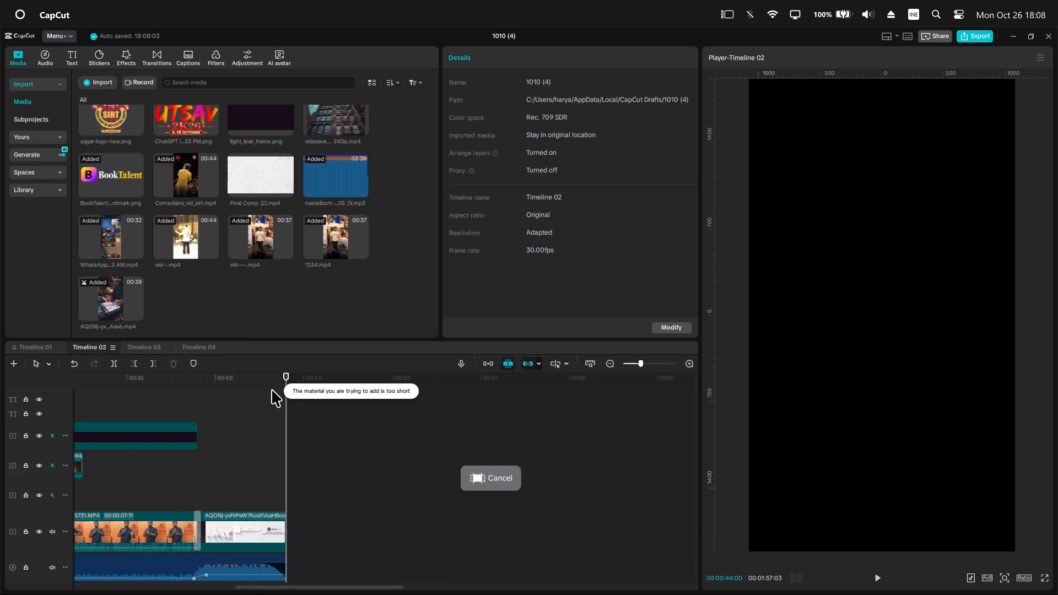
{"action": "left_click", "coordinate": [263, 537]}
{"action": "key", "text": "w"}
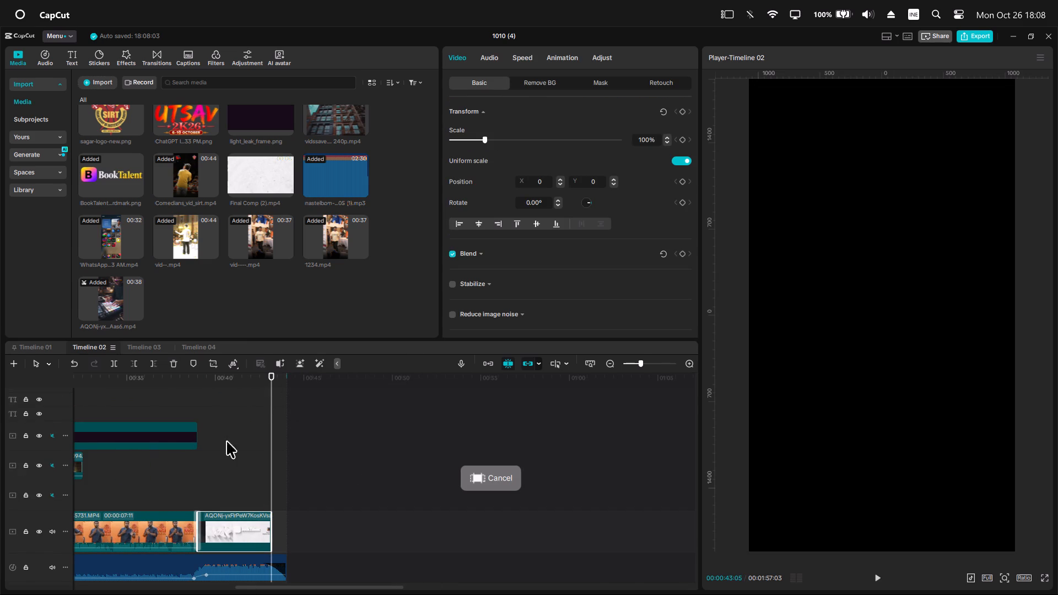
{"action": "left_click_drag", "start_coordinate": [131, 302], "coordinate": [245, 537]}
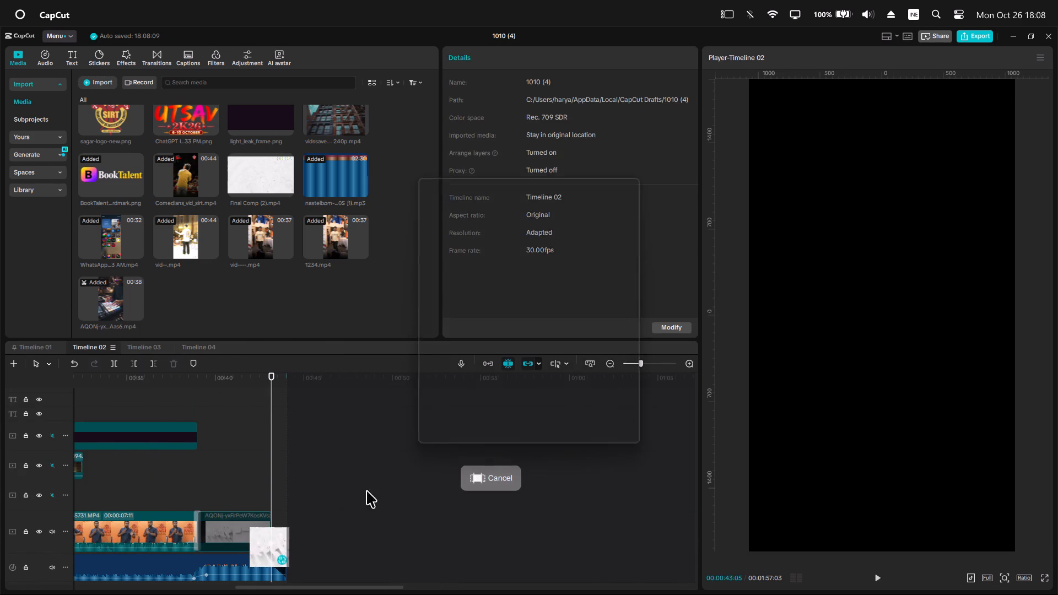
{"action": "left_click", "coordinate": [557, 430]}
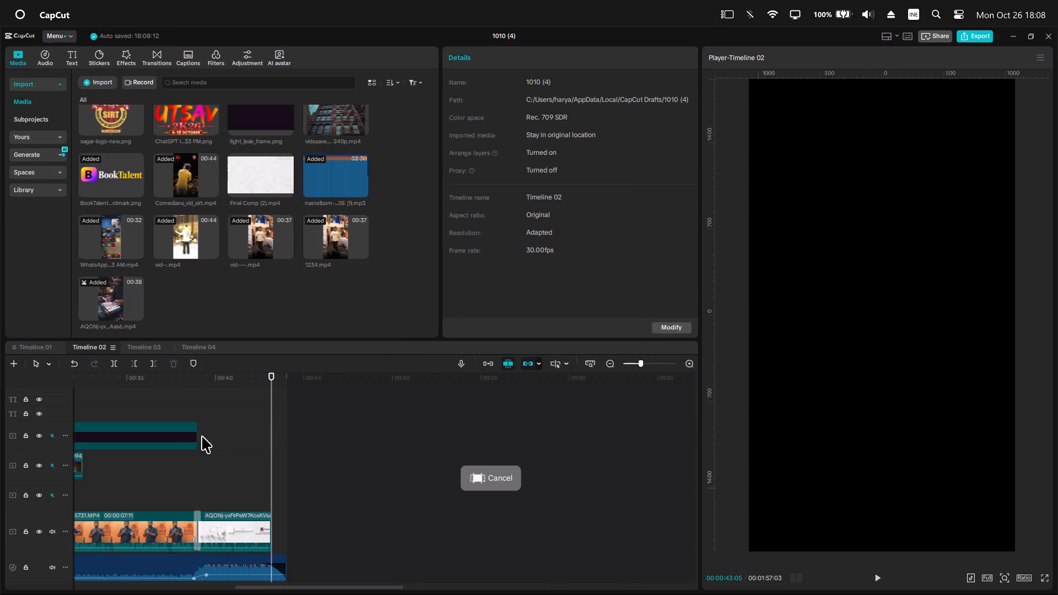
Cut the music track at 00:00:38:09, removing the rest, and extend its end to the end of the closing clip.
{"action": "left_click", "coordinate": [185, 393]}
{"action": "key", "text": "space"}
{"action": "key", "text": "space"}
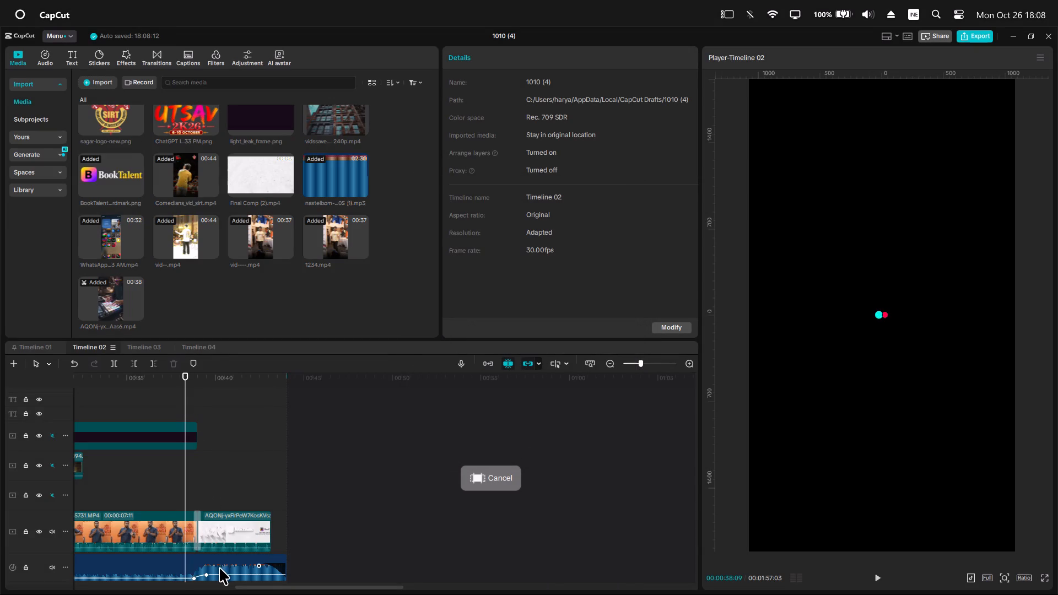
{"action": "scroll", "coordinate": [218, 563], "scroll_direction": "down", "scroll_amount": 3}
{"action": "left_click", "coordinate": [223, 521]}
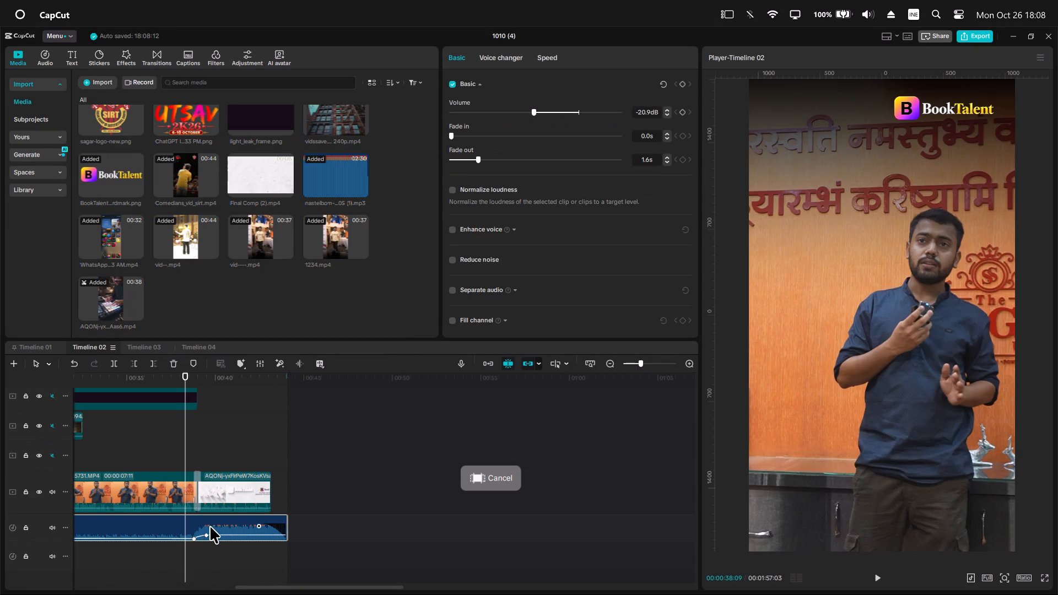
{"action": "key", "text": "w"}
{"action": "left_click_drag", "start_coordinate": [187, 518], "coordinate": [266, 533]}
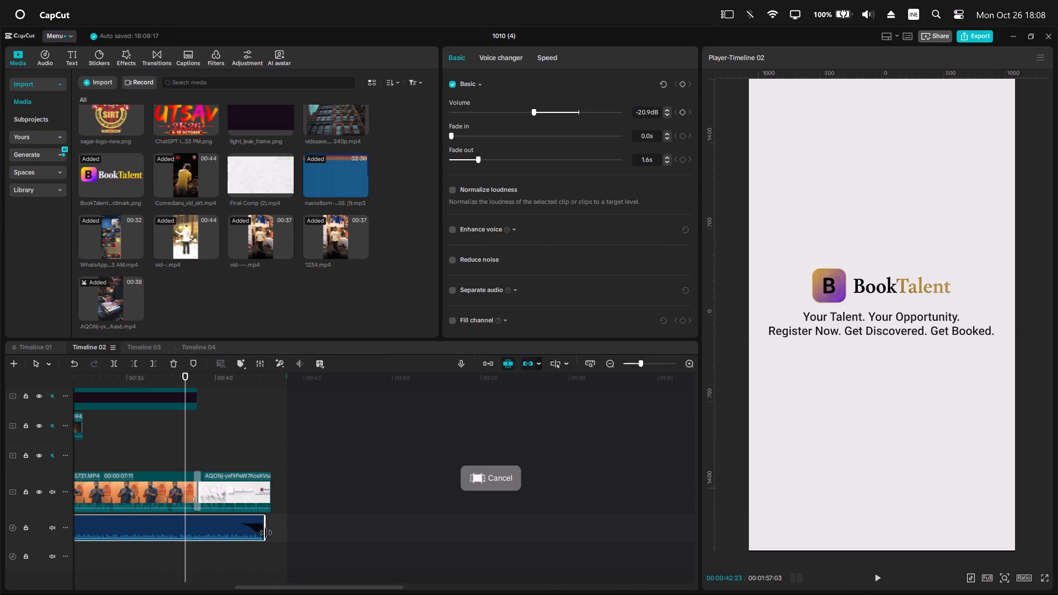
{"action": "left_click_drag", "start_coordinate": [266, 533], "coordinate": [272, 533]}
Extend the end of the closing BookTalent clip to about 00:00:43:20.
{"action": "left_click", "coordinate": [258, 497]}
{"action": "left_click_drag", "start_coordinate": [273, 489], "coordinate": [298, 491]}
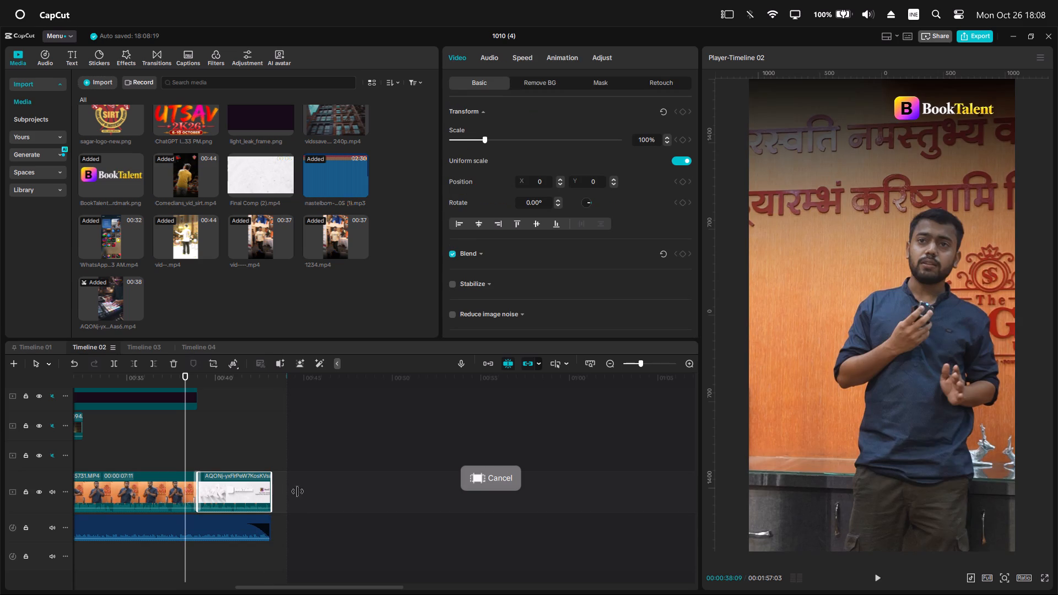
{"action": "left_click_drag", "start_coordinate": [298, 491], "coordinate": [339, 499]}
Play the closing section and trim the music track to end at 00:00:39:07, just after the transition into the BookTalent clip.
{"action": "key", "text": "space"}
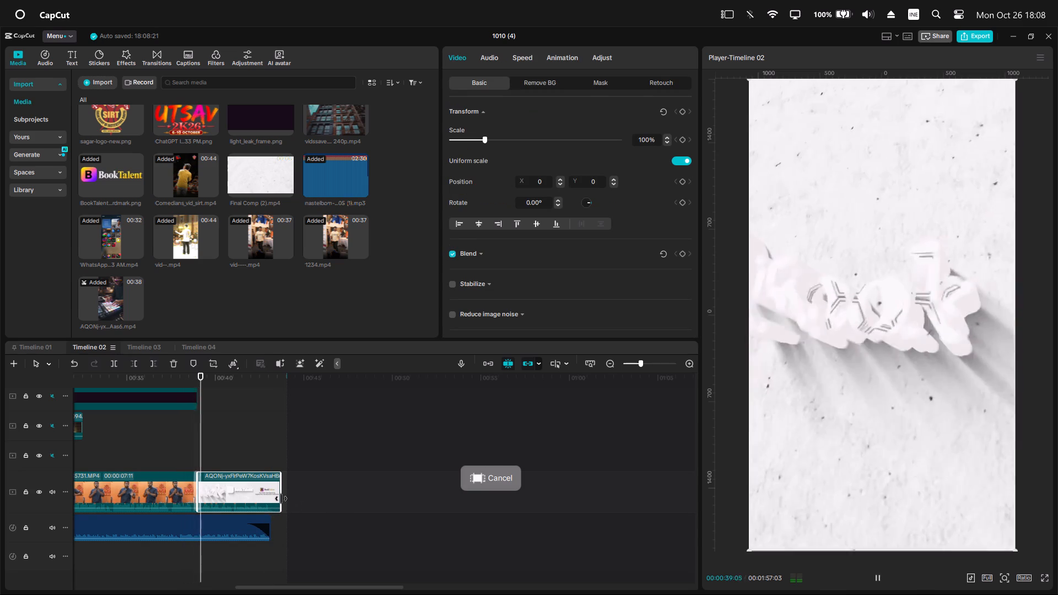
{"action": "scroll", "coordinate": [281, 500], "scroll_direction": "up", "scroll_amount": 3, "text": "ctrl"}
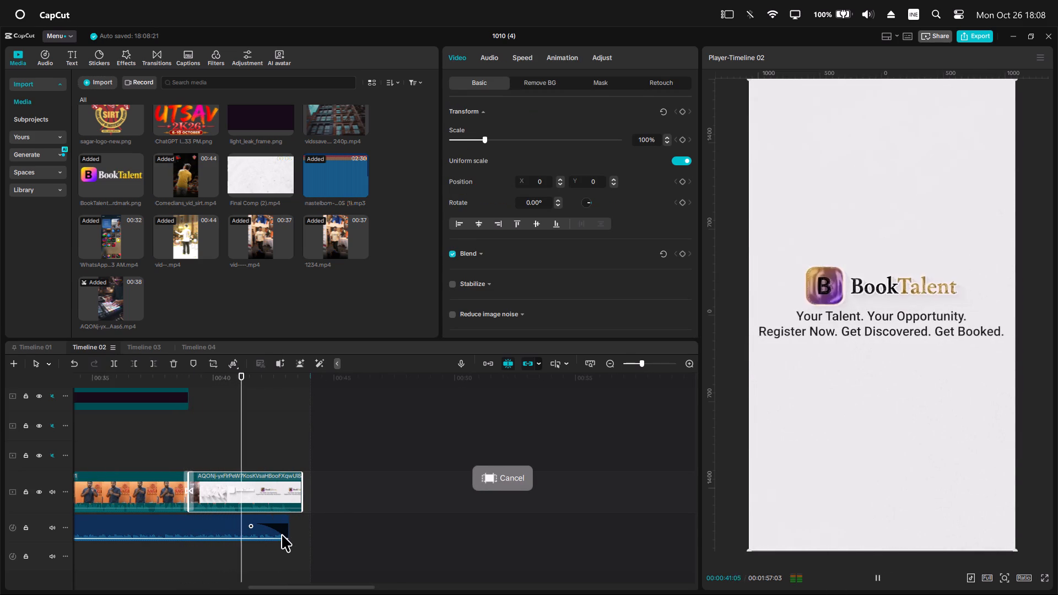
{"action": "key", "text": "space"}
{"action": "left_click_drag", "start_coordinate": [204, 381], "coordinate": [193, 381]}
{"action": "left_click", "coordinate": [204, 524]}
{"action": "key", "text": "w"}
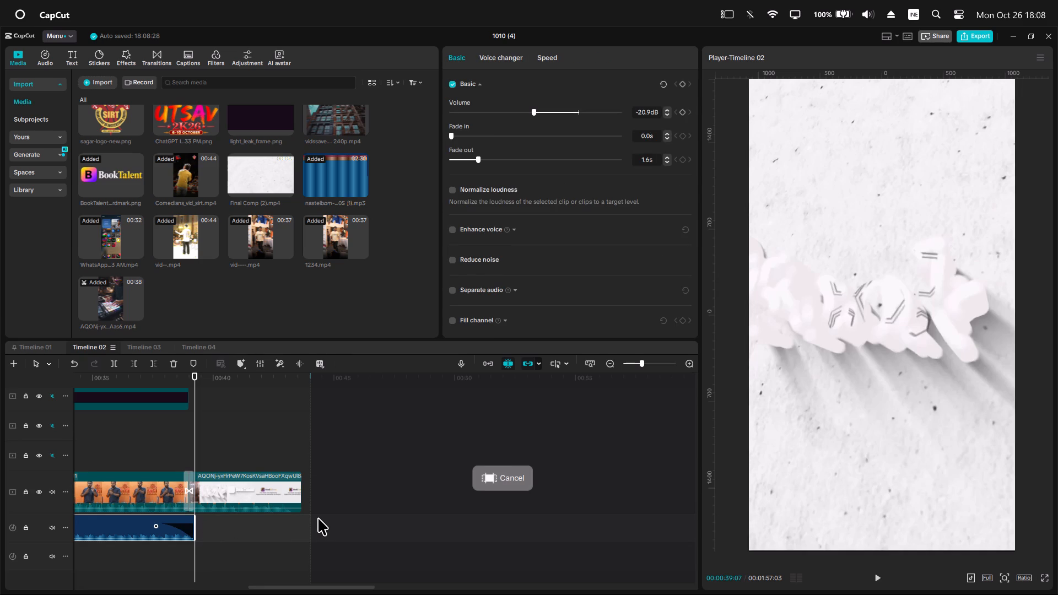
Play back the transition from the speaker clip into the BookTalent ending several times to check the sound.
{"action": "key", "text": "space"}
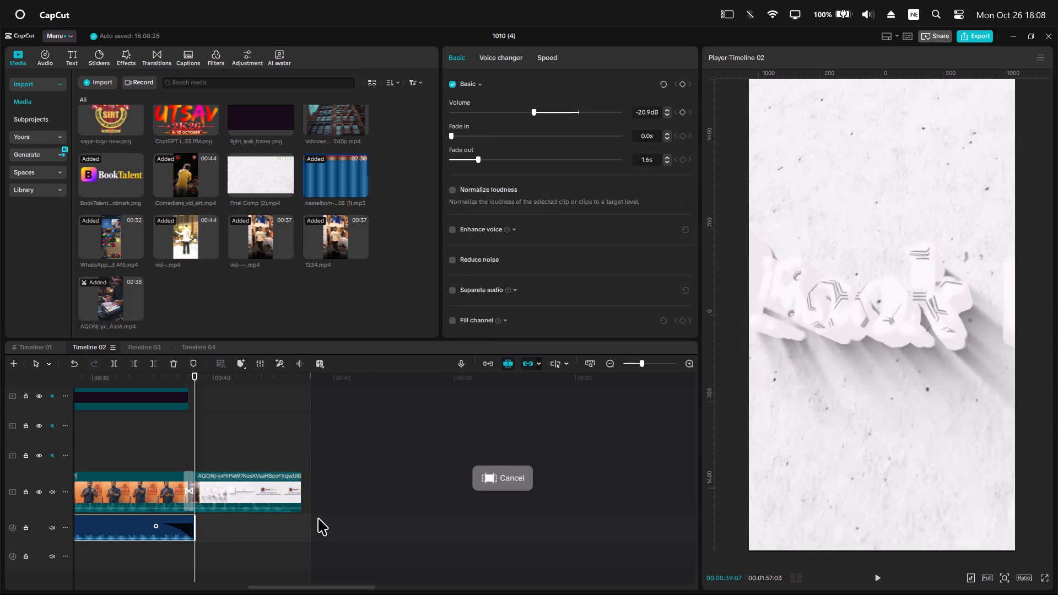
{"action": "key", "text": "space"}
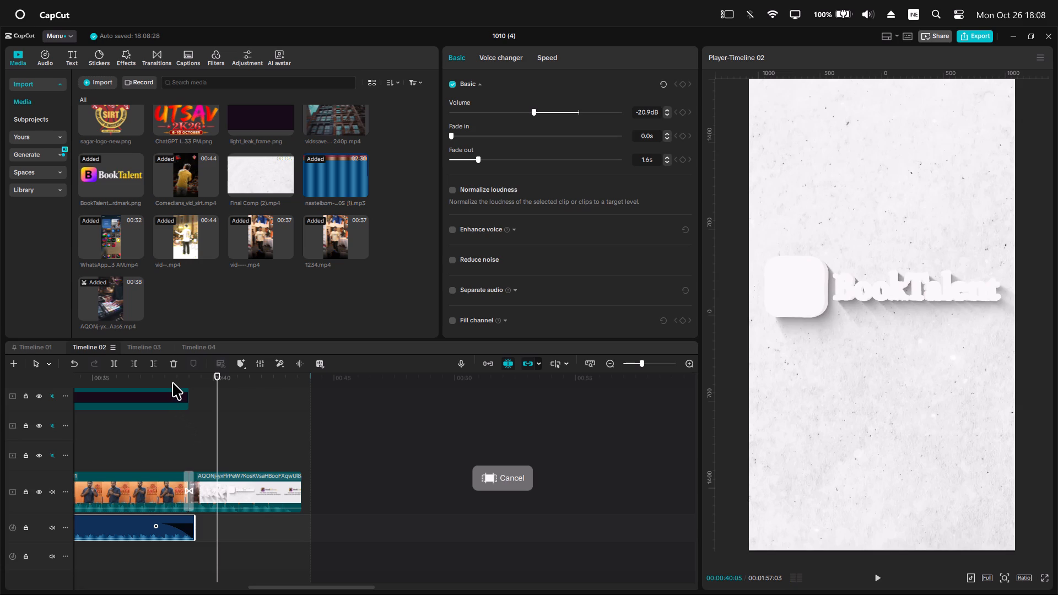
{"action": "left_click", "coordinate": [161, 380]}
{"action": "key", "text": "space"}
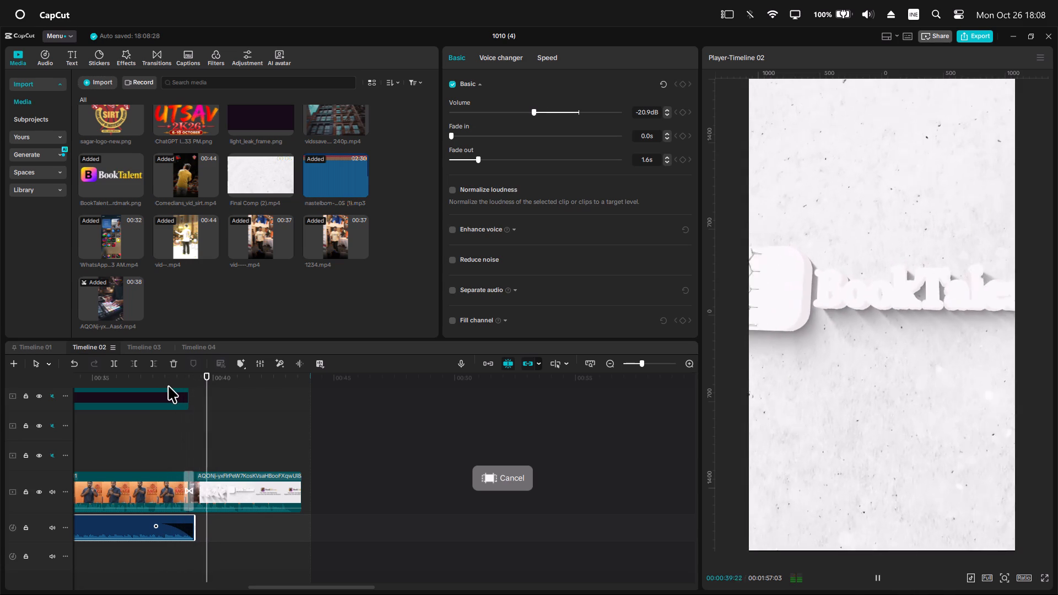
{"action": "key", "text": "space"}
{"action": "key", "text": "space"}
{"action": "key", "text": "space"}
{"action": "left_click", "coordinate": [178, 383]}
{"action": "key", "text": "space"}
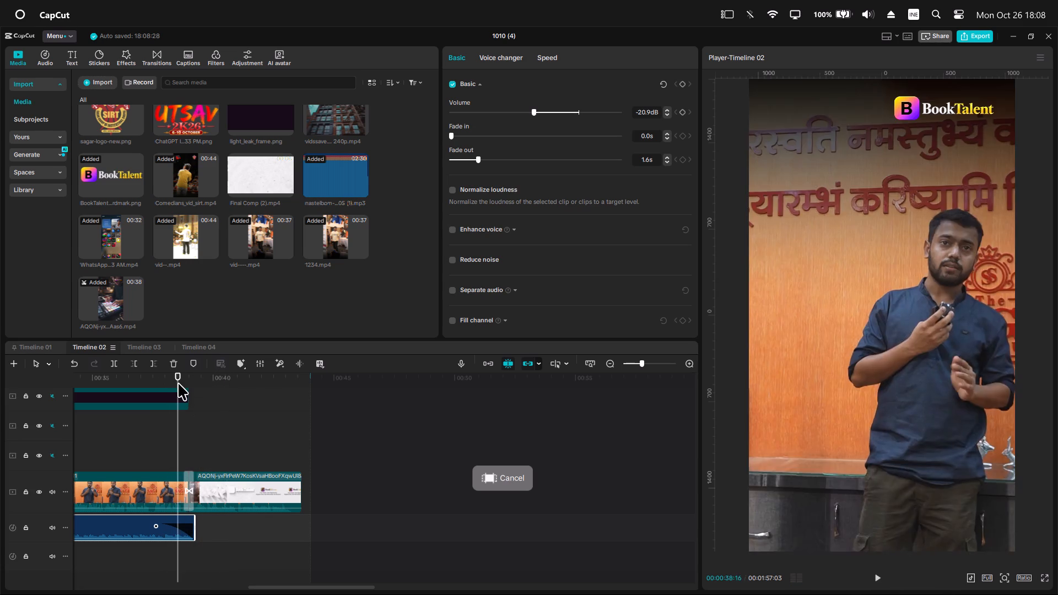
{"action": "key", "text": "space"}
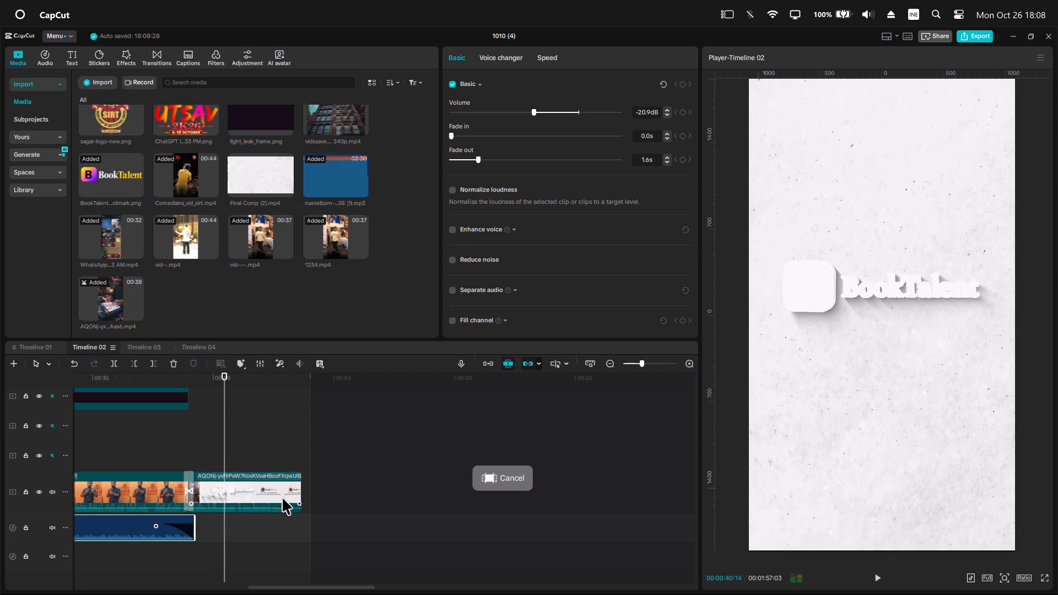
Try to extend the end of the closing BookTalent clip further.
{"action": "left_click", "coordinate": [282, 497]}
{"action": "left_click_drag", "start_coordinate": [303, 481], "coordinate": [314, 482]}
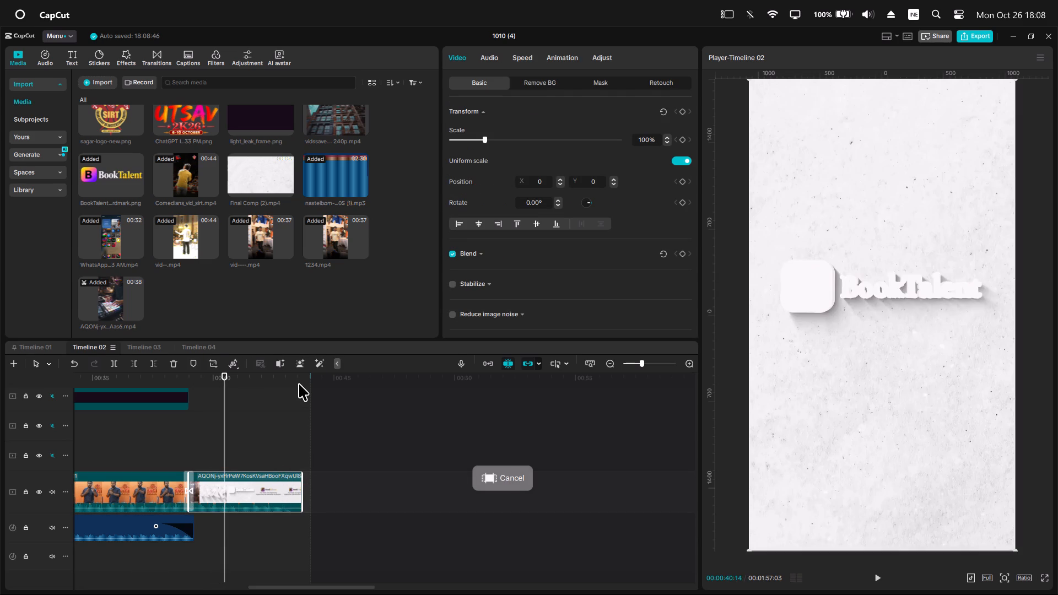
Set the timeline's out point at the end of the closing clip, 00:00:43:20.
{"action": "left_click", "coordinate": [298, 383]}
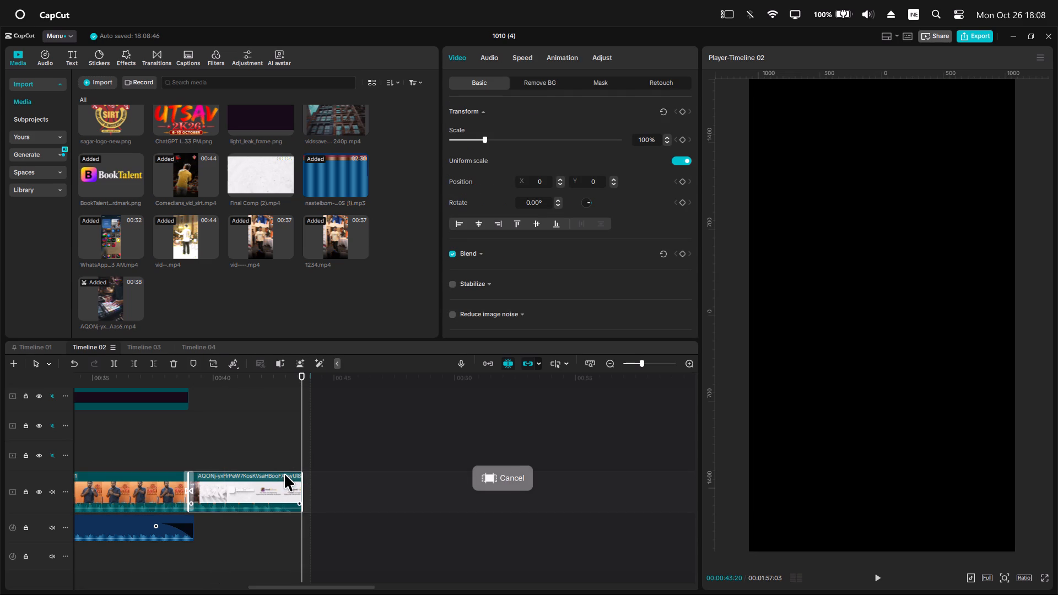
{"action": "key", "text": "o"}
Play the closing section from the last speaker clip into the BookTalent ending to check it.
{"action": "left_click", "coordinate": [166, 379]}
{"action": "key", "text": "space"}
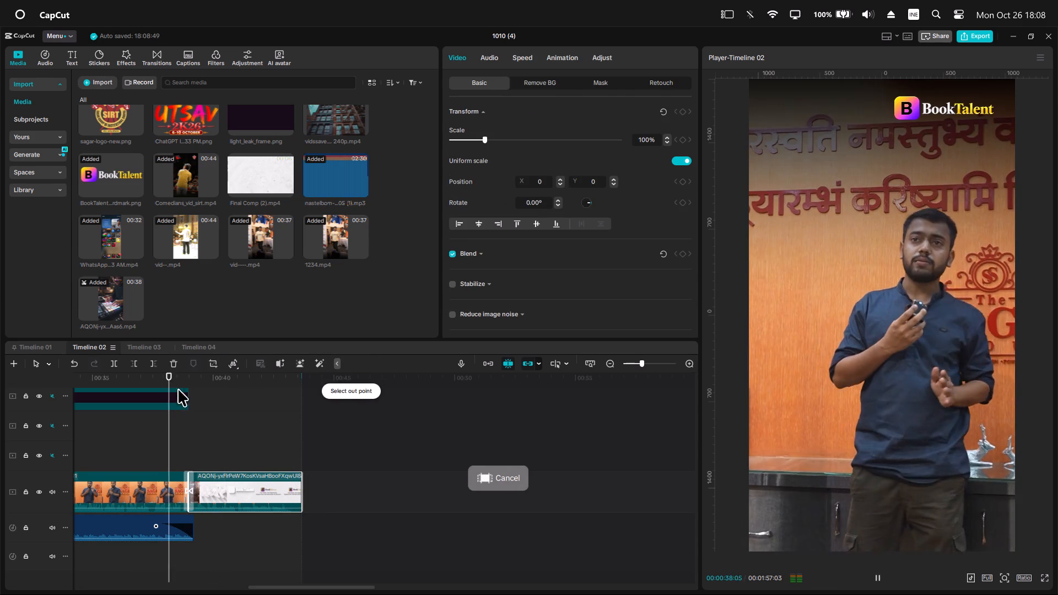
{"action": "scroll", "coordinate": [332, 501], "scroll_direction": "down", "scroll_amount": 10, "text": "ctrl"}
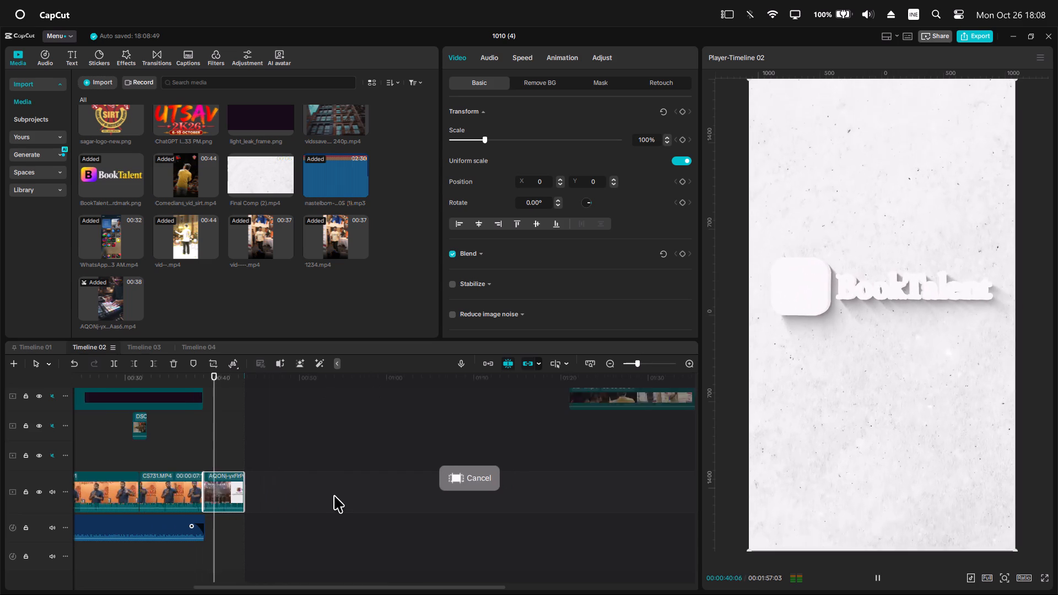
{"action": "key", "text": "space"}
Set Timeline 02's out point at 00:00:43:19, one frame before the end of the closing BookTalent clip.
{"action": "scroll", "coordinate": [234, 477], "scroll_direction": "down", "scroll_amount": 5, "text": "ctrl"}
{"action": "left_click_drag", "start_coordinate": [219, 375], "coordinate": [233, 394]}
{"action": "key", "text": "o"}
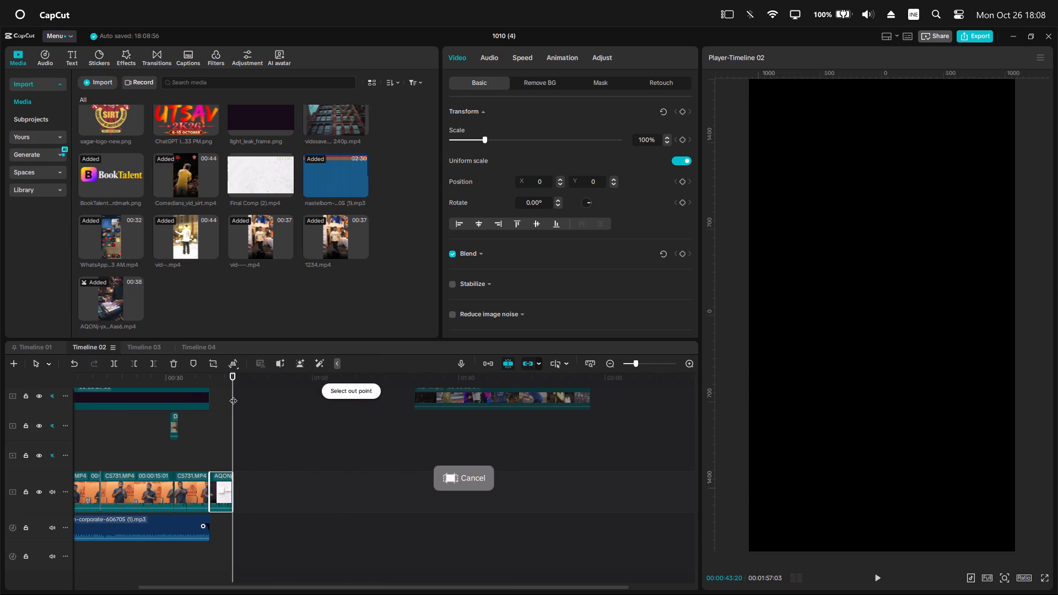
{"action": "scroll", "coordinate": [233, 395], "scroll_direction": "down", "scroll_amount": 10, "text": "ctrl"}
{"action": "scroll", "coordinate": [206, 455], "scroll_direction": "up", "scroll_amount": 5}
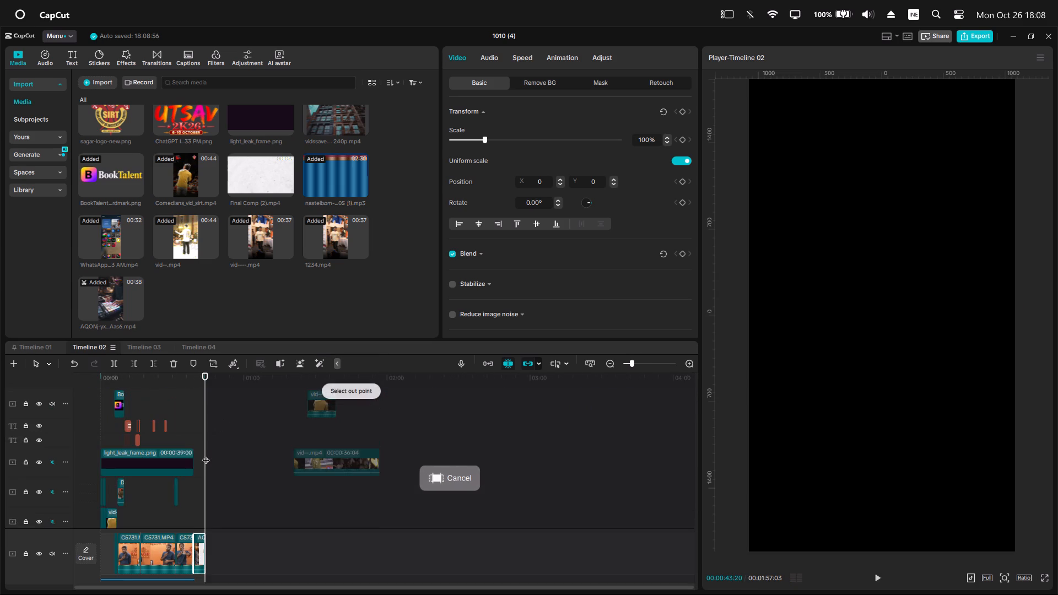
{"action": "scroll", "coordinate": [206, 455], "scroll_direction": "up", "scroll_amount": 15}
{"action": "scroll", "coordinate": [208, 445], "scroll_direction": "up", "scroll_amount": 15, "text": "ctrl"}
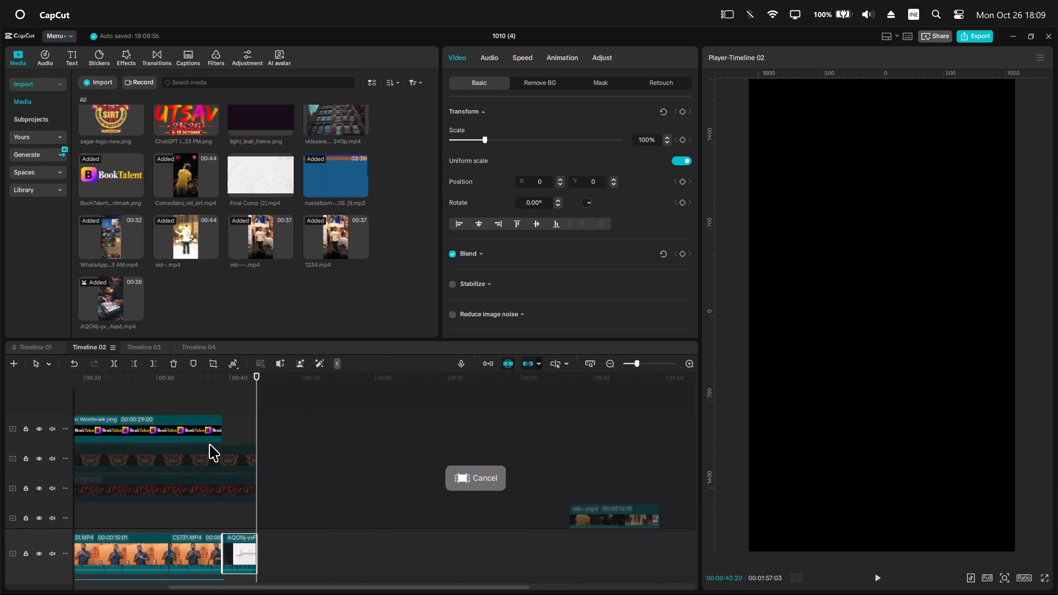
{"action": "scroll", "coordinate": [209, 444], "scroll_direction": "up", "scroll_amount": 12, "text": "ctrl"}
{"action": "key", "text": "Left"}
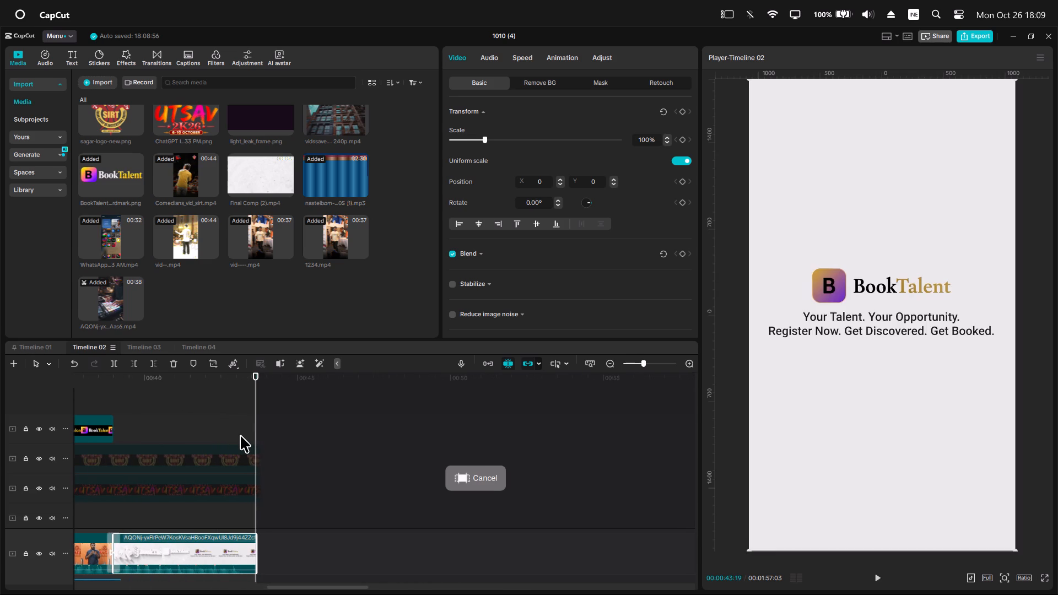
{"action": "key", "text": "o"}
{"action": "scroll", "coordinate": [246, 446], "scroll_direction": "down", "scroll_amount": 16, "text": "ctrl"}
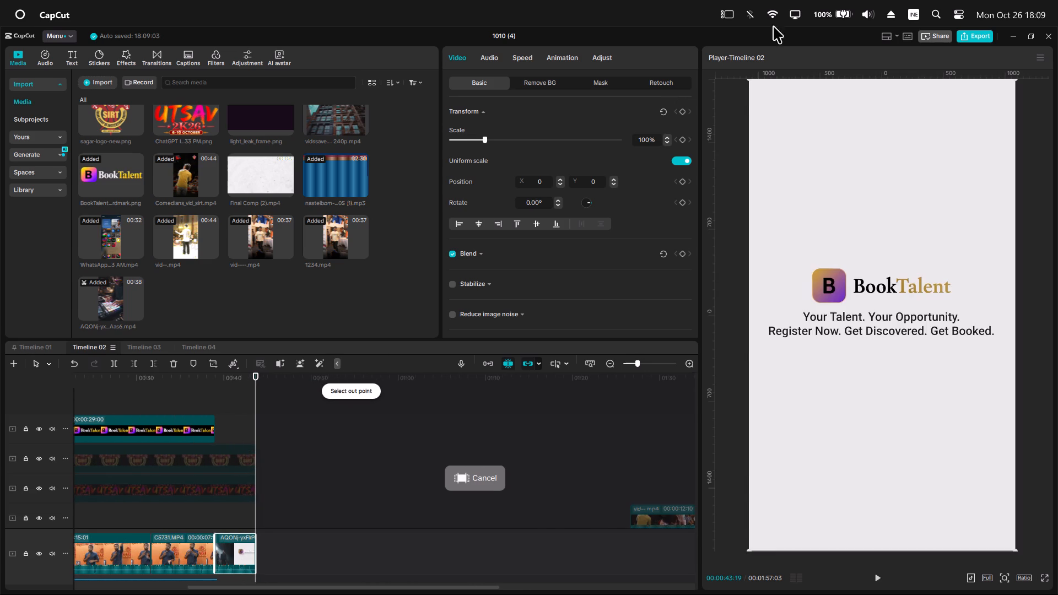
Export Timeline 02 under the name BOOKTALENT__MR_PANKAJ and close the export window once the video is saved.
{"action": "left_click", "coordinate": [979, 39]}
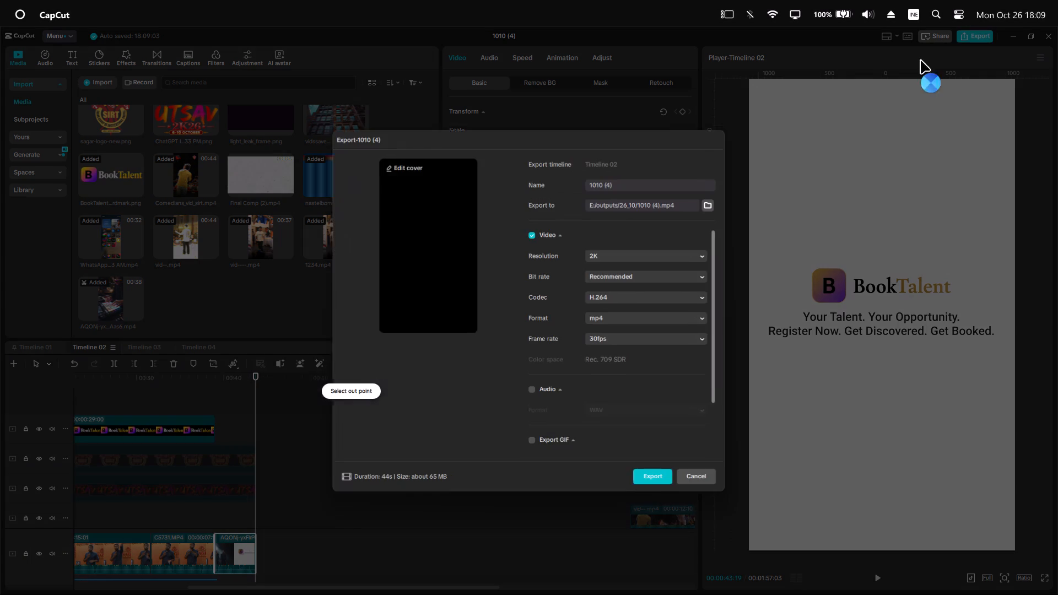
{"action": "left_click_drag", "start_coordinate": [637, 179], "coordinate": [578, 181]}
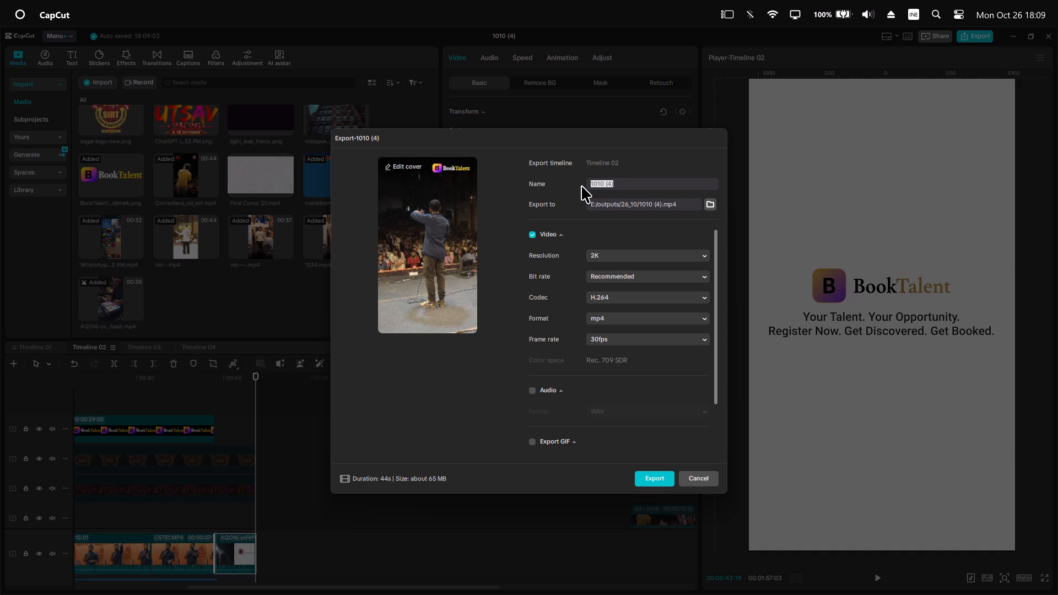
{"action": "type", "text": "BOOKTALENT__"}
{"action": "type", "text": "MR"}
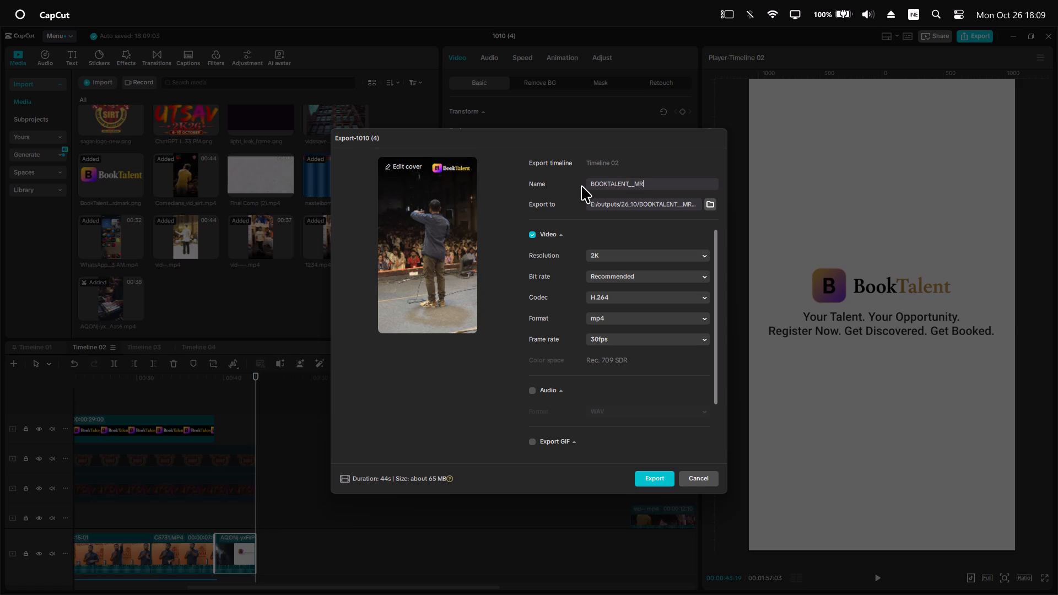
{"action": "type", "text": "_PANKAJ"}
{"action": "left_click", "coordinate": [641, 474]}
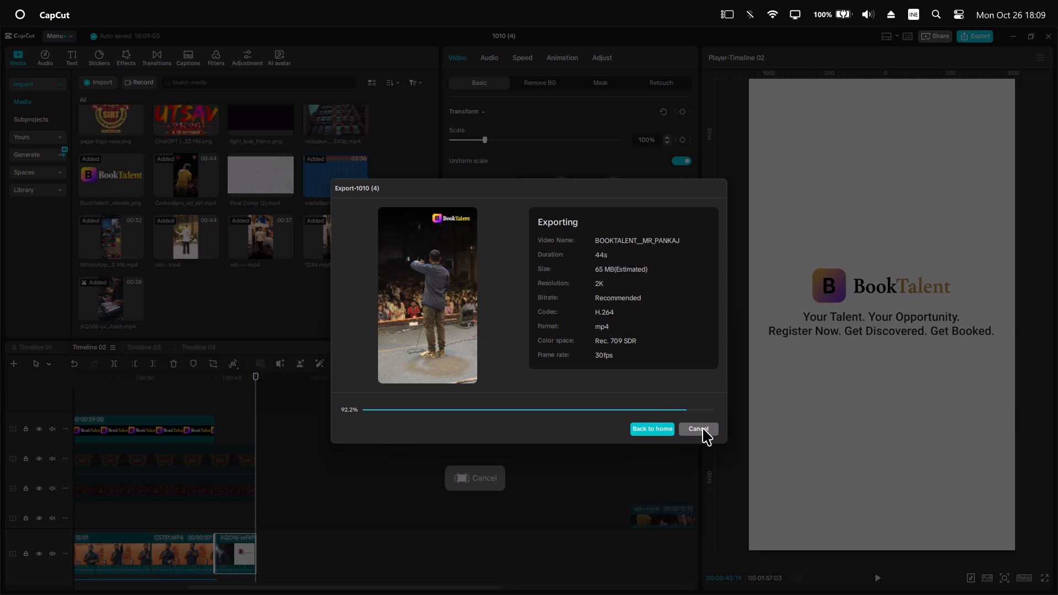
{"action": "left_click", "coordinate": [707, 473]}
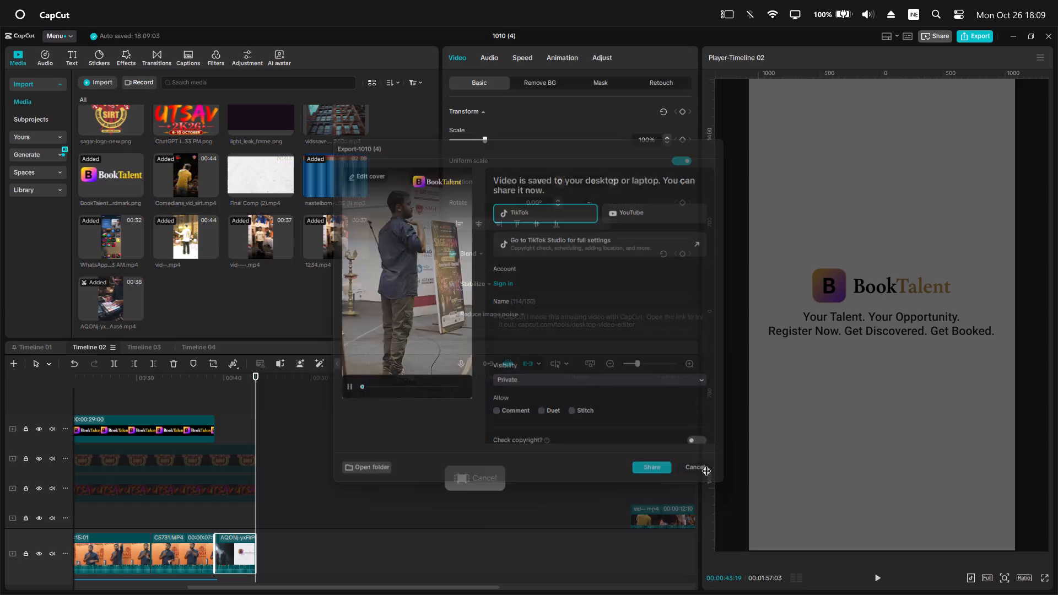
{"action": "scroll", "coordinate": [241, 478], "scroll_direction": "down", "scroll_amount": 10, "text": "ctrl"}
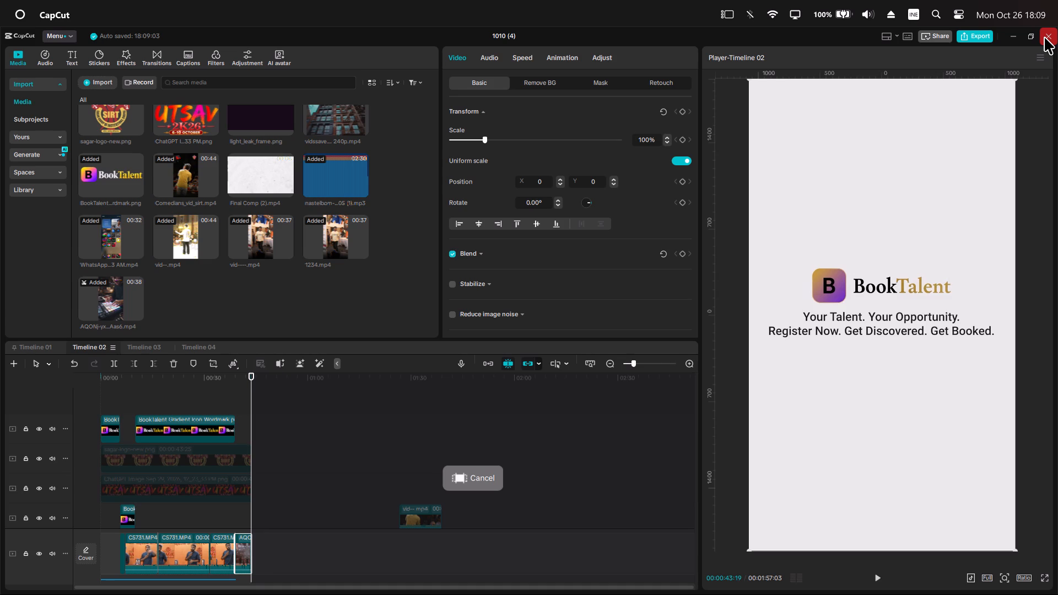
Open Timeline 04 and delete the old BookTalent ending clip from its main video track.
{"action": "left_click", "coordinate": [193, 344]}
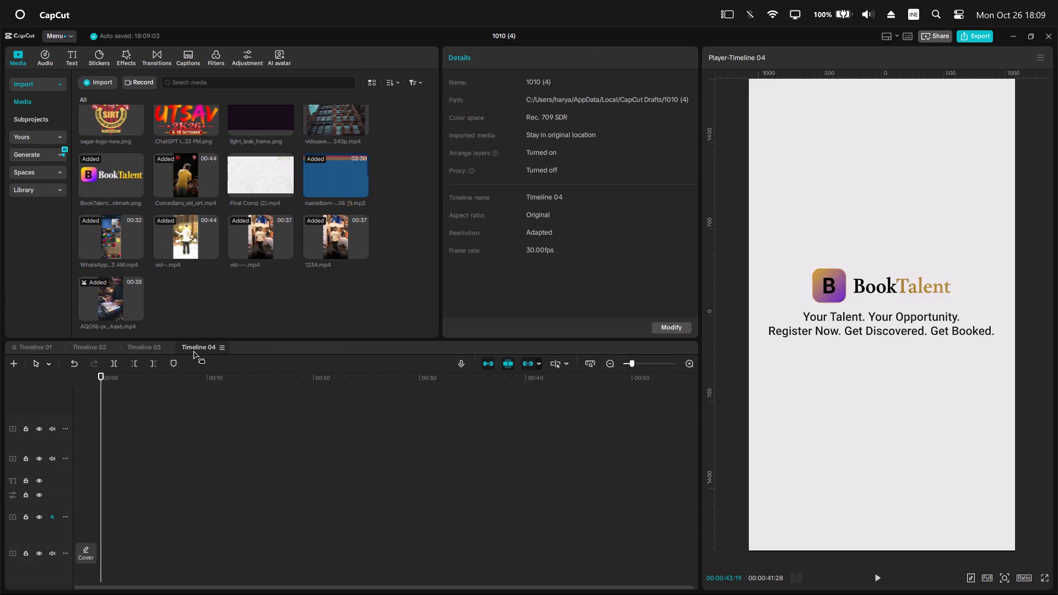
{"action": "scroll", "coordinate": [218, 491], "scroll_direction": "down", "scroll_amount": 9}
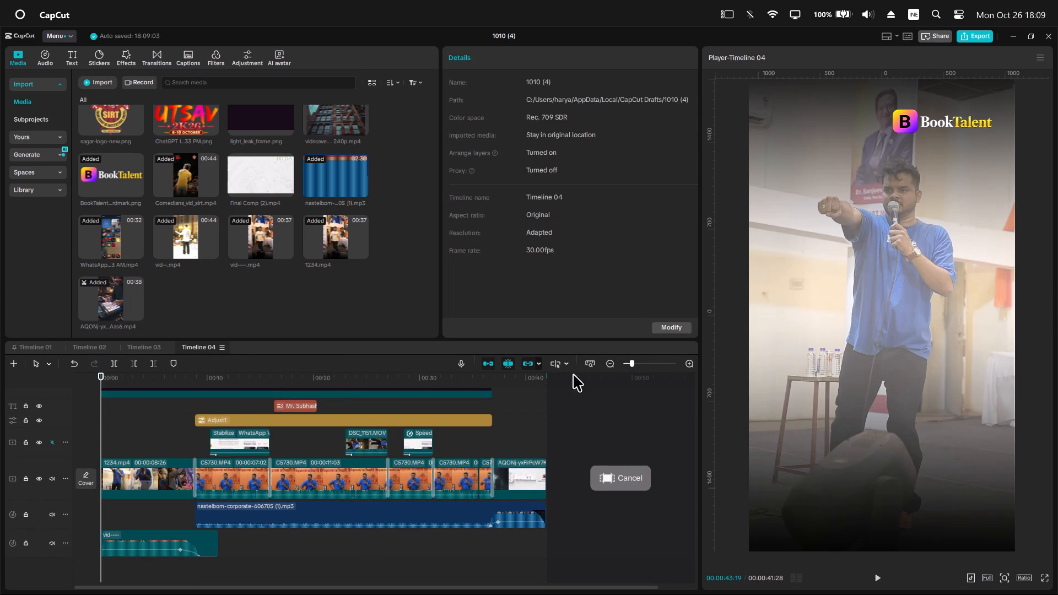
{"action": "left_click", "coordinate": [521, 382]}
{"action": "left_click_drag", "start_coordinate": [511, 385], "coordinate": [504, 387]}
{"action": "scroll", "coordinate": [515, 463], "scroll_direction": "down", "scroll_amount": 8, "text": "alt"}
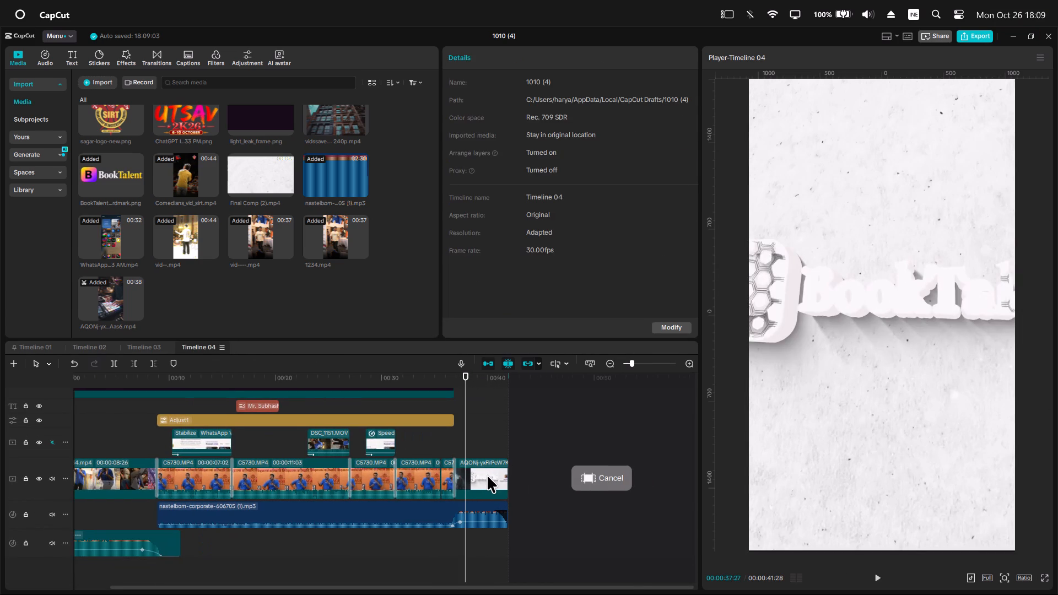
{"action": "left_click", "coordinate": [487, 475]}
{"action": "key", "text": "z"}
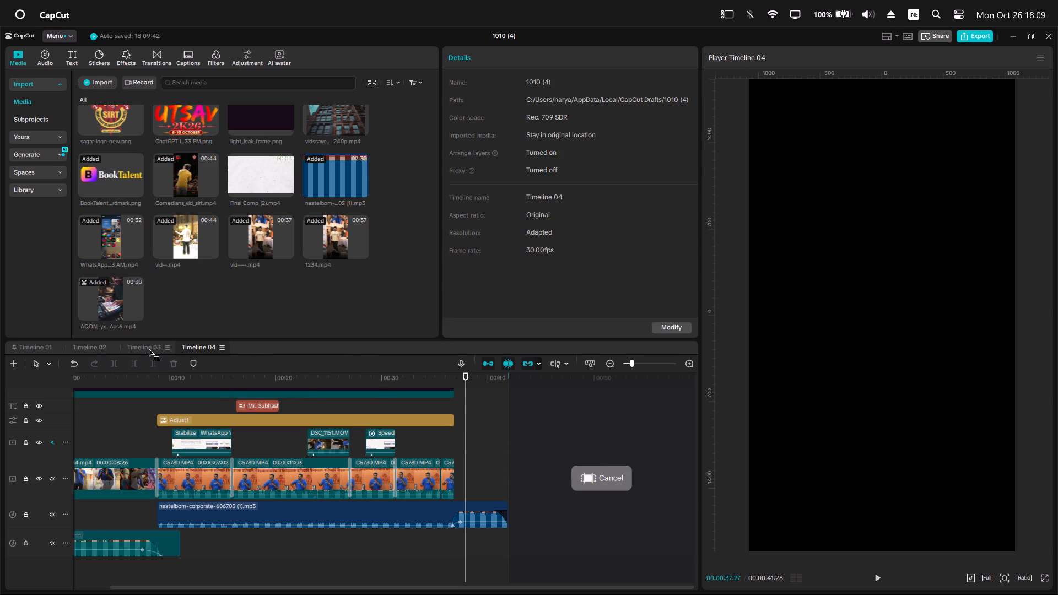
Copy the closing BookTalent clip from Timeline 02 and place it on Timeline 04's main track at 00:00:36:26, directly after the last speaker clip.
{"action": "left_click", "coordinate": [85, 347]}
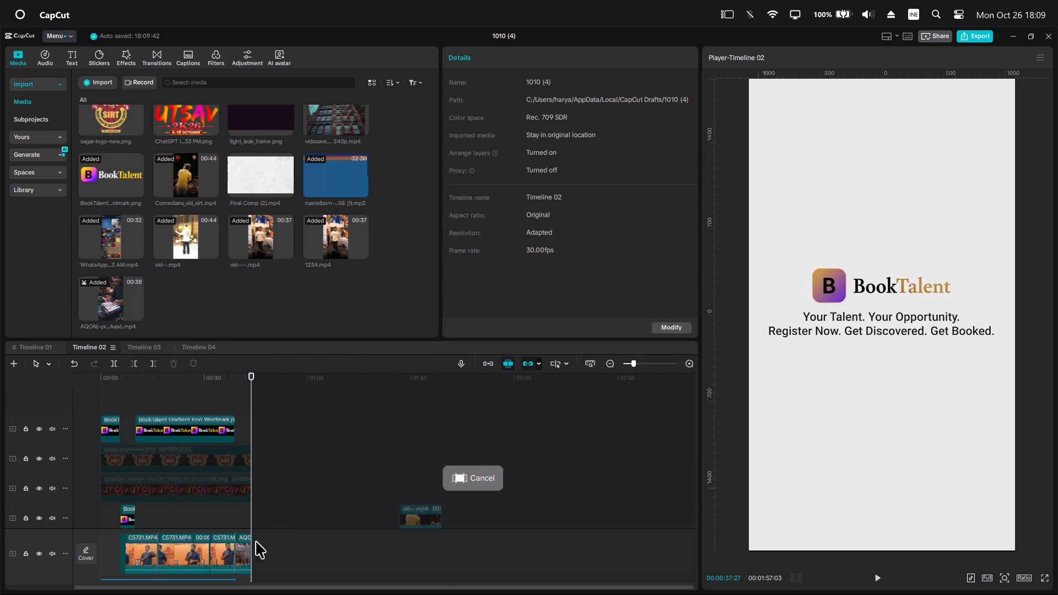
{"action": "left_click", "coordinate": [247, 544]}
{"action": "key", "text": "ctrl+c"}
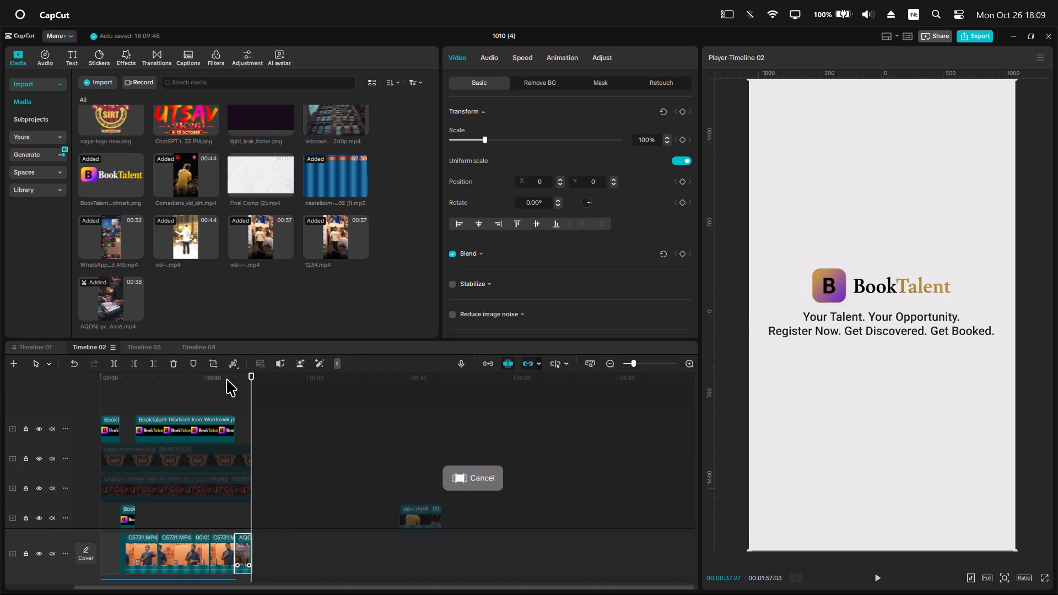
{"action": "left_click", "coordinate": [199, 344]}
{"action": "scroll", "coordinate": [275, 451], "scroll_direction": "down", "scroll_amount": 3}
{"action": "left_click_drag", "start_coordinate": [470, 380], "coordinate": [461, 381]}
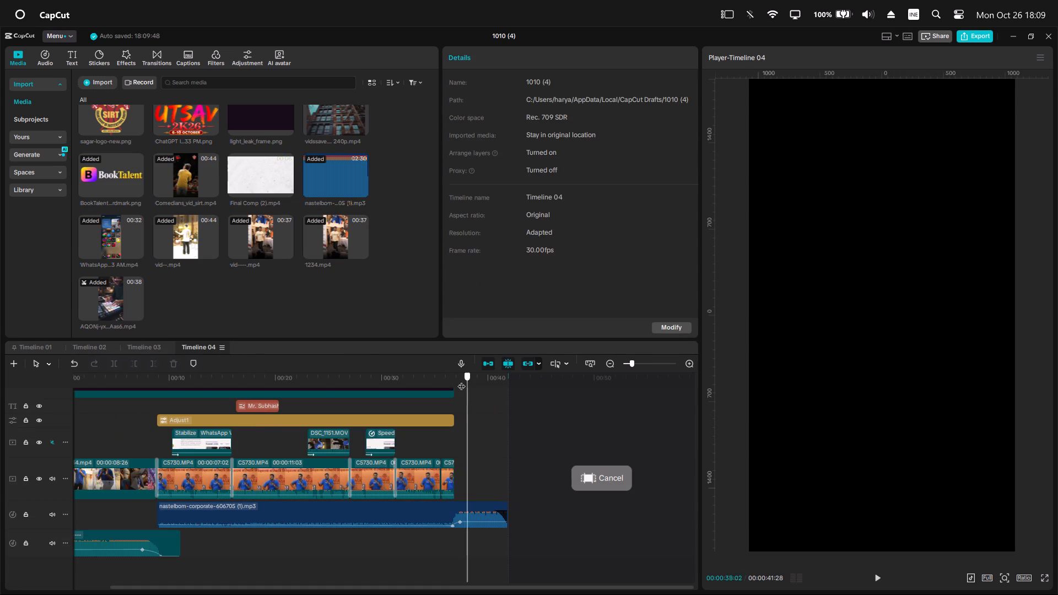
{"action": "left_click_drag", "start_coordinate": [461, 381], "coordinate": [454, 382]}
{"action": "key", "text": "ctrl+v"}
{"action": "scroll", "coordinate": [470, 463], "scroll_direction": "down", "scroll_amount": 4}
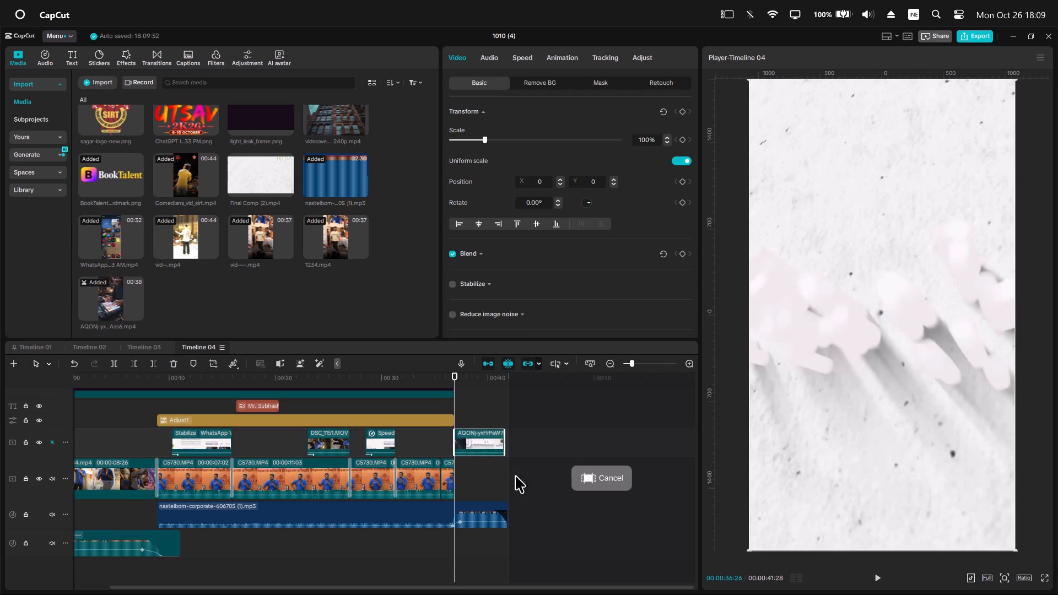
{"action": "scroll", "coordinate": [538, 479], "scroll_direction": "up", "scroll_amount": 5, "text": "ctrl"}
{"action": "left_click_drag", "start_coordinate": [510, 440], "coordinate": [508, 461]}
{"action": "scroll", "coordinate": [526, 474], "scroll_direction": "up", "scroll_amount": 9, "text": "ctrl"}
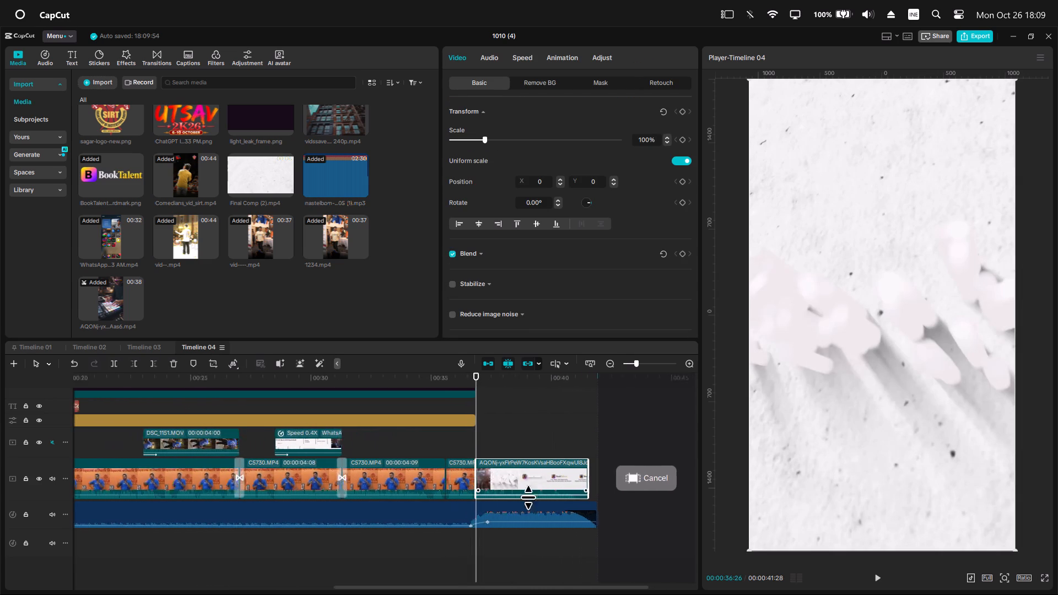
Trim Timeline 04's music track to end at about 00:00:37:04, just after the BookTalent clip starts.
{"action": "scroll", "coordinate": [528, 497], "scroll_direction": "up", "scroll_amount": 2, "text": "ctrl"}
{"action": "left_click", "coordinate": [489, 515]}
{"action": "key", "text": "w"}
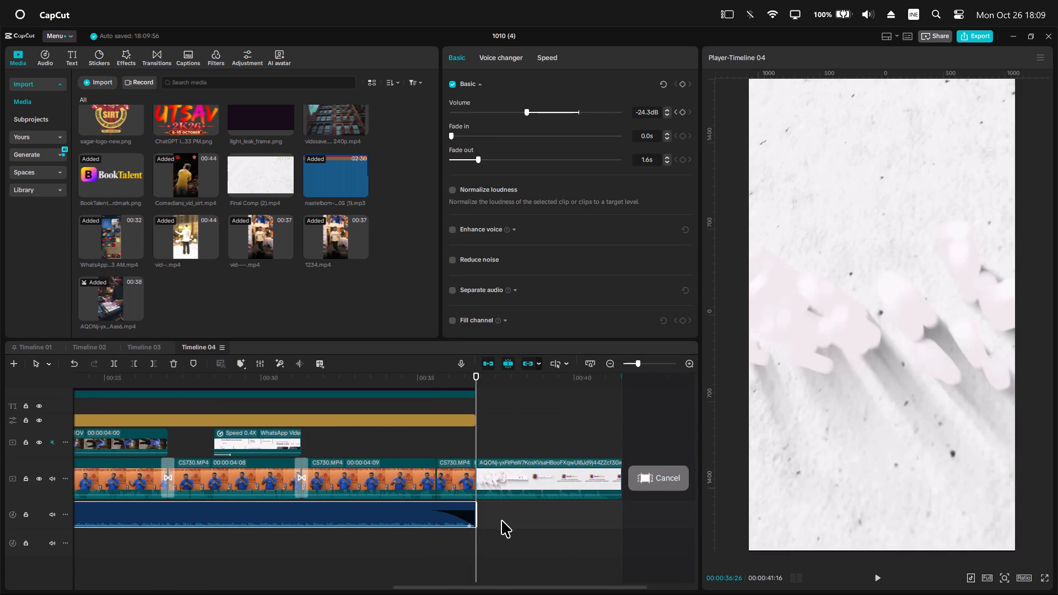
{"action": "scroll", "coordinate": [502, 520], "scroll_direction": "up", "scroll_amount": 4, "text": "ctrl"}
{"action": "left_click_drag", "start_coordinate": [478, 505], "coordinate": [485, 506]}
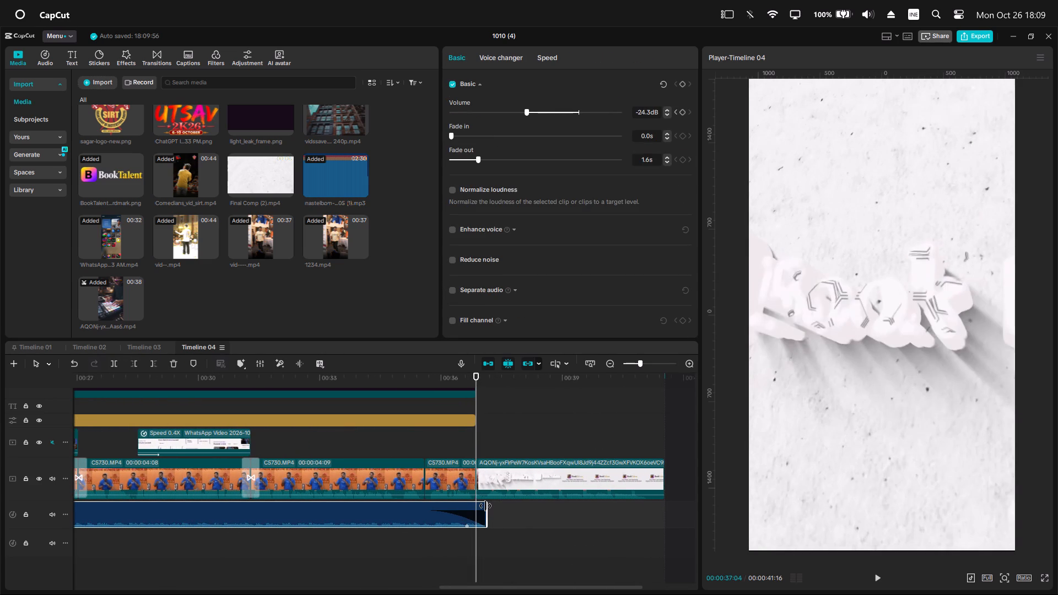
Add the classic White Flash transition between the last speaker clip and the BookTalent ending.
{"action": "left_click", "coordinate": [159, 54]}
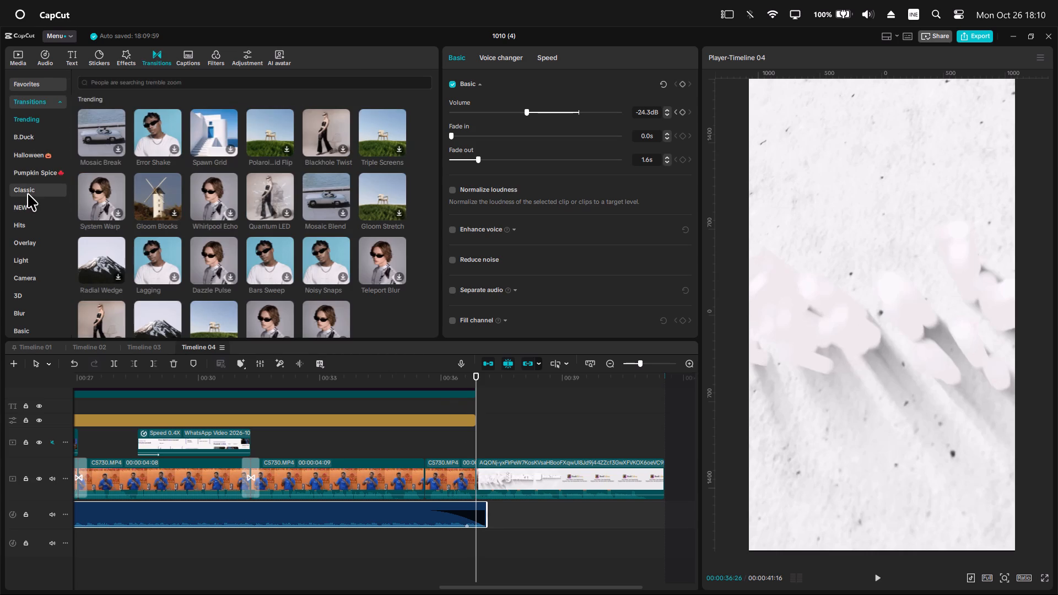
{"action": "left_click", "coordinate": [28, 192]}
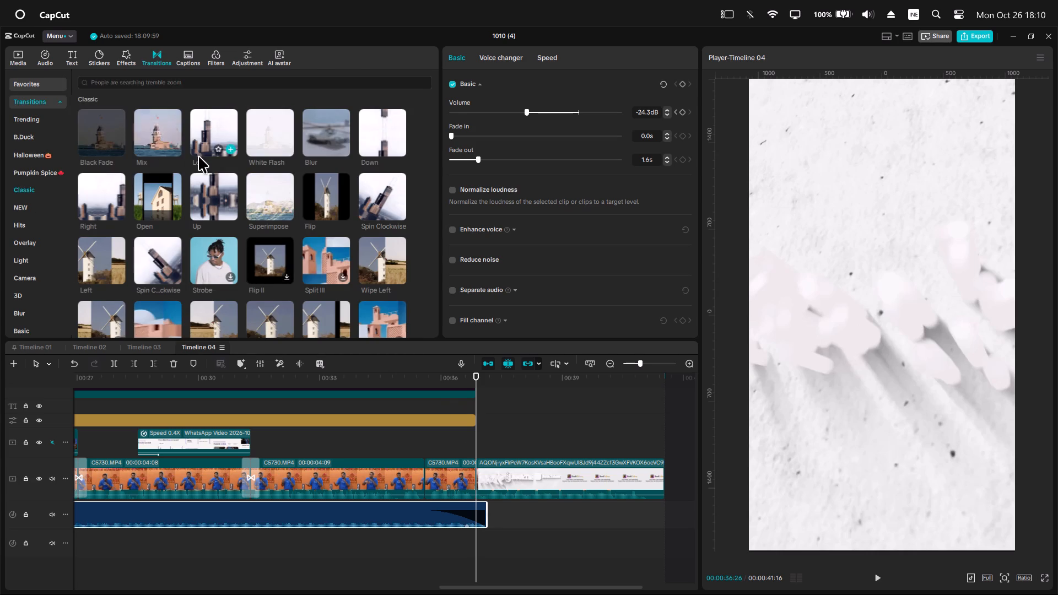
{"action": "left_click_drag", "start_coordinate": [277, 130], "coordinate": [455, 421]}
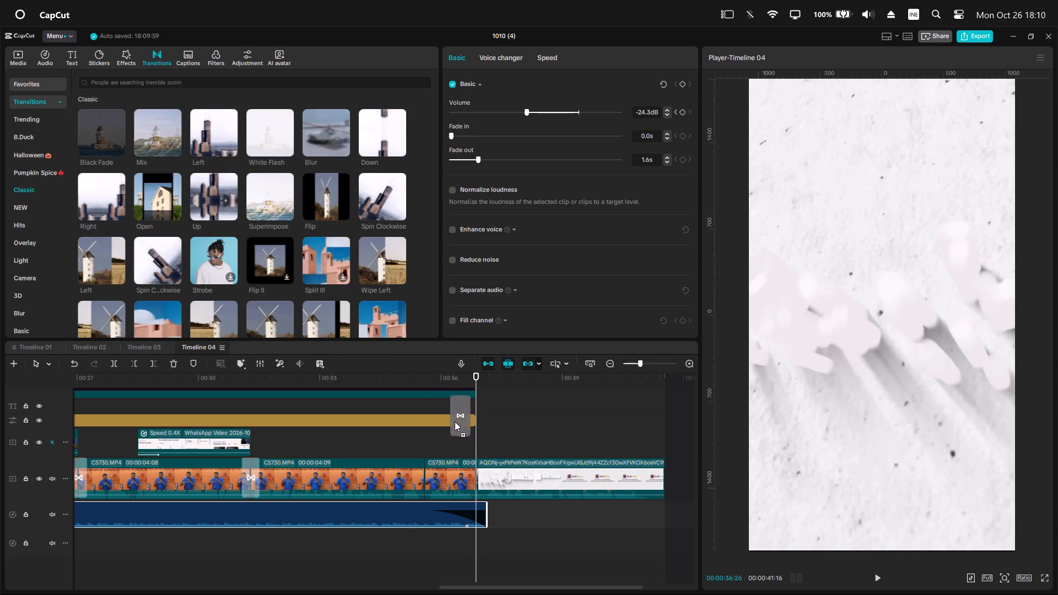
{"action": "left_click_drag", "start_coordinate": [455, 421], "coordinate": [473, 457]}
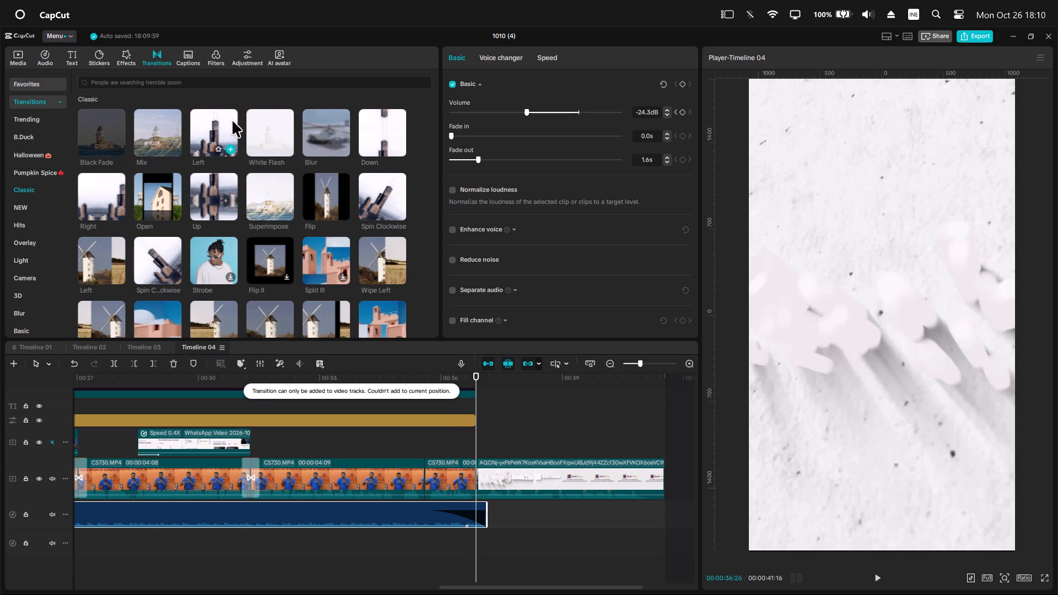
{"action": "left_click_drag", "start_coordinate": [269, 139], "coordinate": [466, 483]}
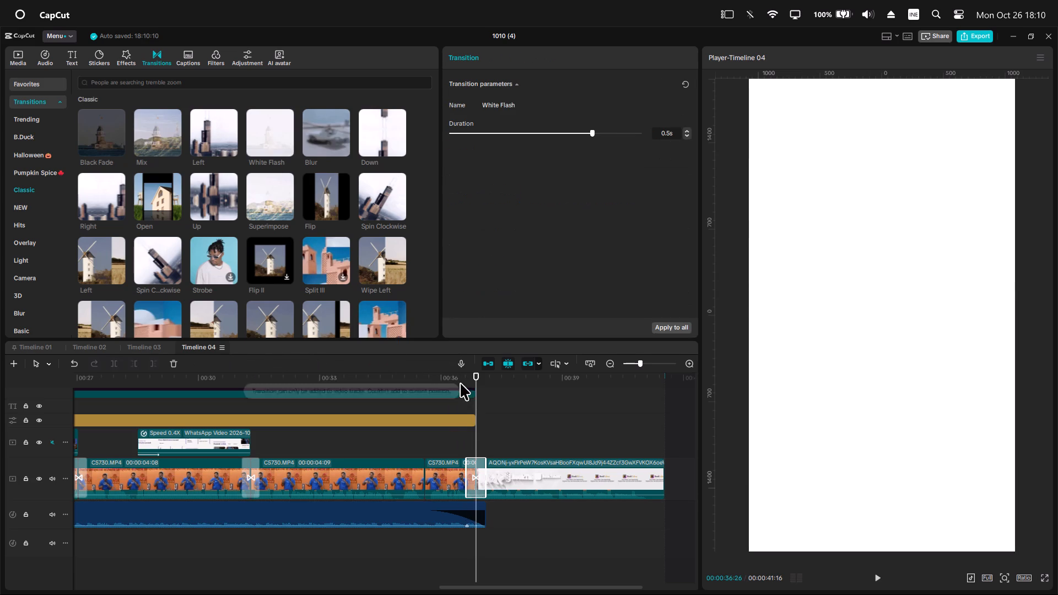
Play back the White Flash transition into the BookTalent ending on Timeline 04 to check picture and sound.
{"action": "left_click", "coordinate": [460, 383]}
{"action": "key", "text": "space"}
{"action": "key", "text": "space"}
{"action": "scroll", "coordinate": [477, 450], "scroll_direction": "down", "scroll_amount": 4, "text": "alt"}
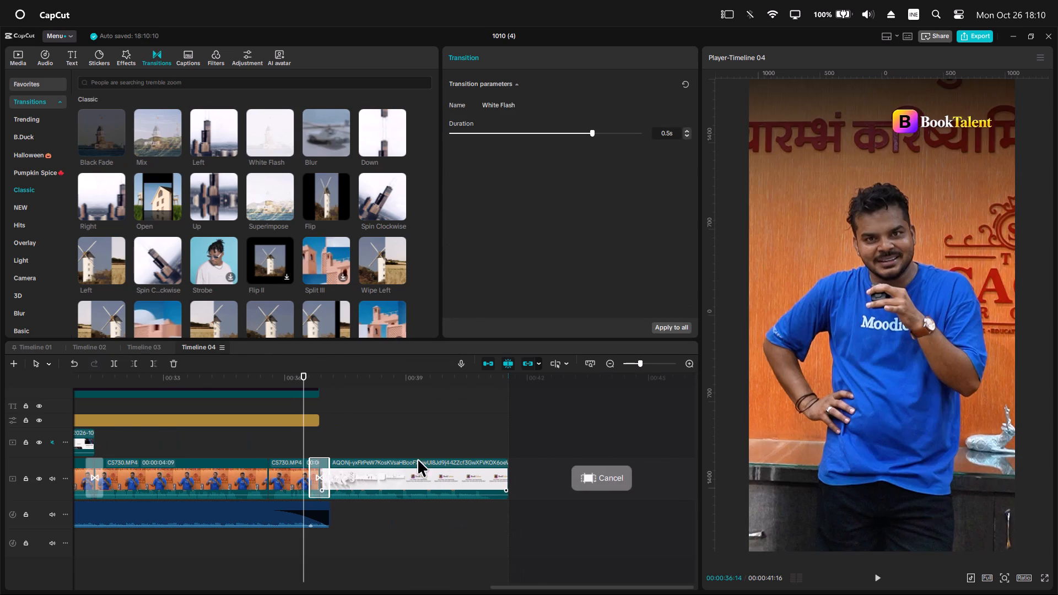
{"action": "key", "text": "space"}
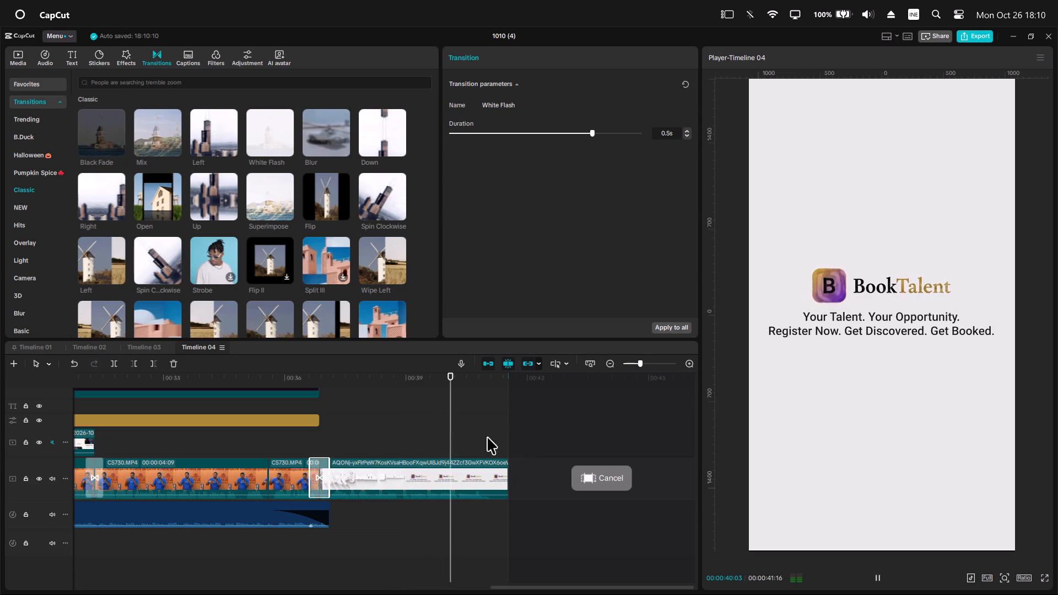
{"action": "key", "text": "space"}
{"action": "left_click", "coordinate": [307, 380]}
{"action": "key", "text": "space"}
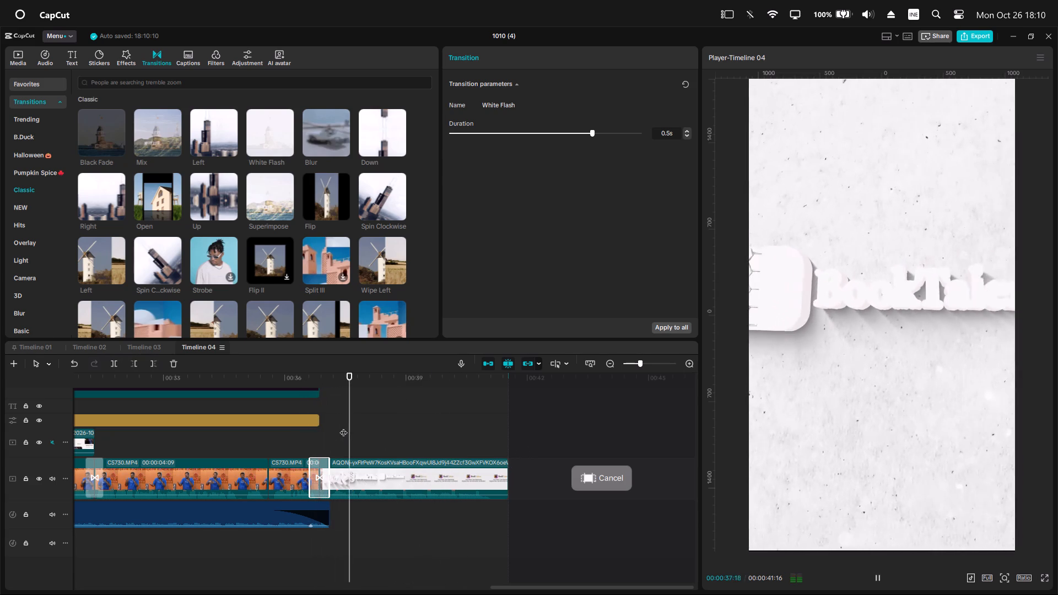
{"action": "scroll", "coordinate": [407, 435], "scroll_direction": "down", "scroll_amount": 3, "text": "ctrl"}
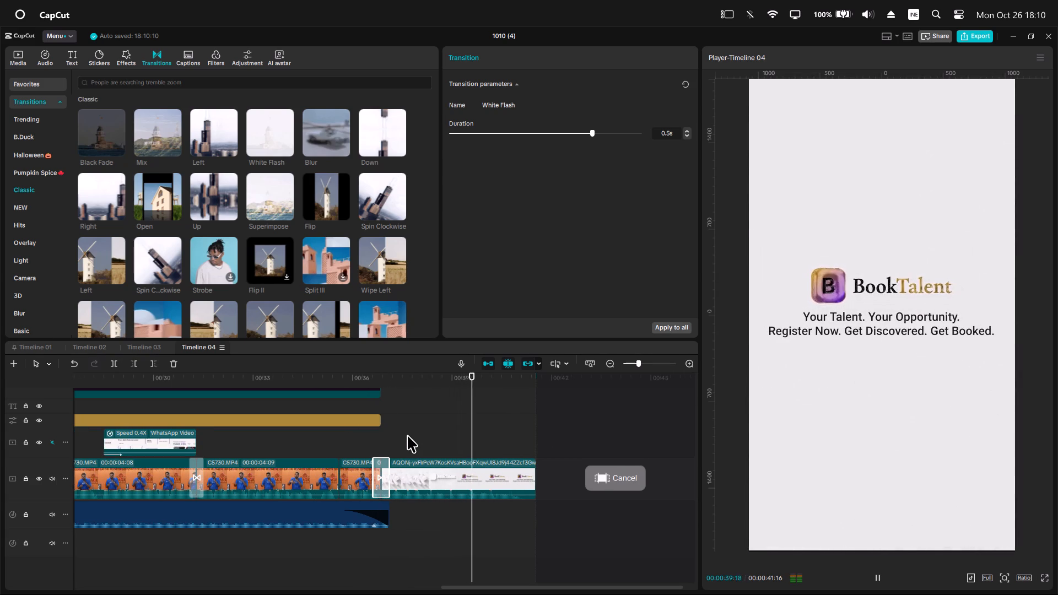
Scrub through the BookTalent ending on Timeline 04 to examine its logo animation and tagline from the White Flash transition onward.
{"action": "key", "text": "space"}
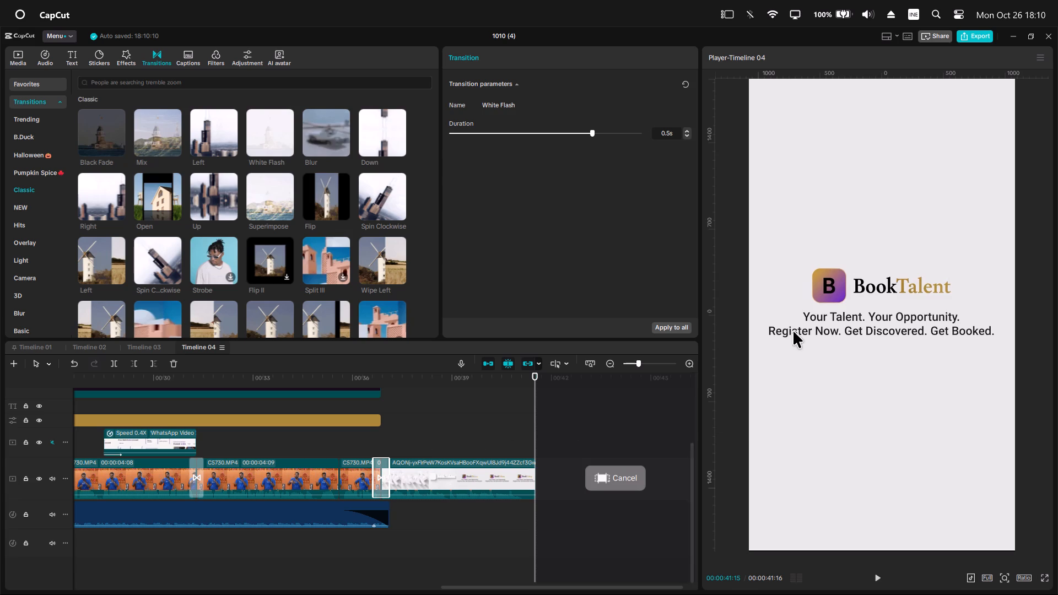
{"action": "left_click", "coordinate": [419, 389]}
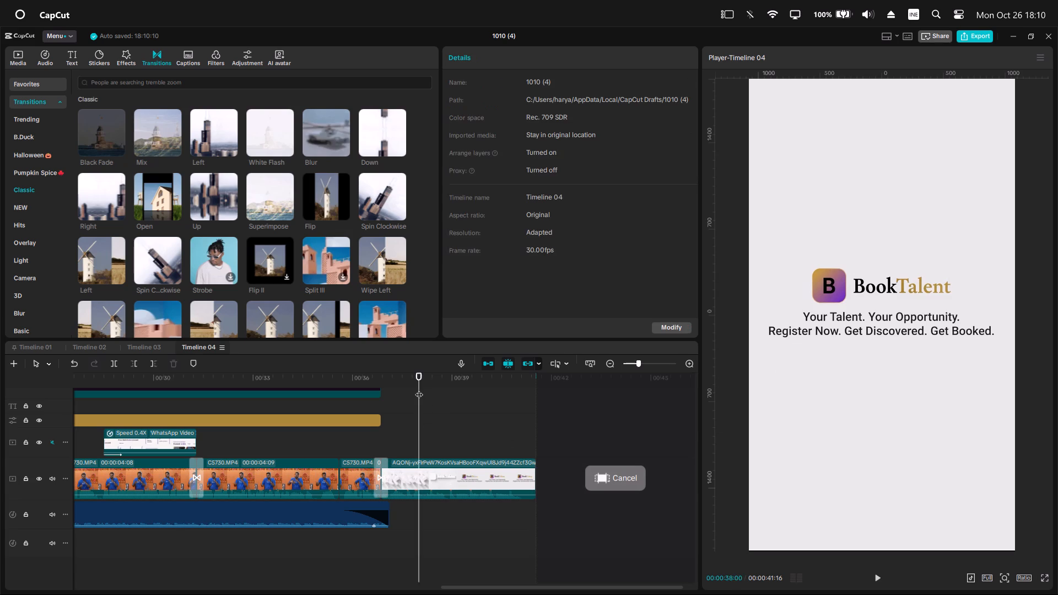
{"action": "left_click_drag", "start_coordinate": [419, 388], "coordinate": [440, 420]}
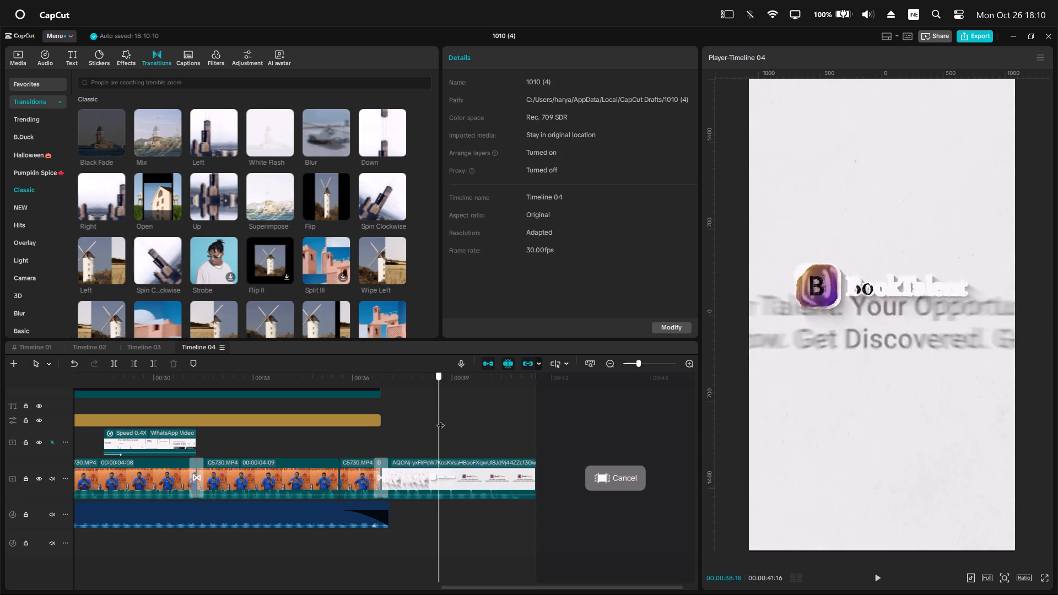
{"action": "left_click_drag", "start_coordinate": [440, 420], "coordinate": [468, 434]}
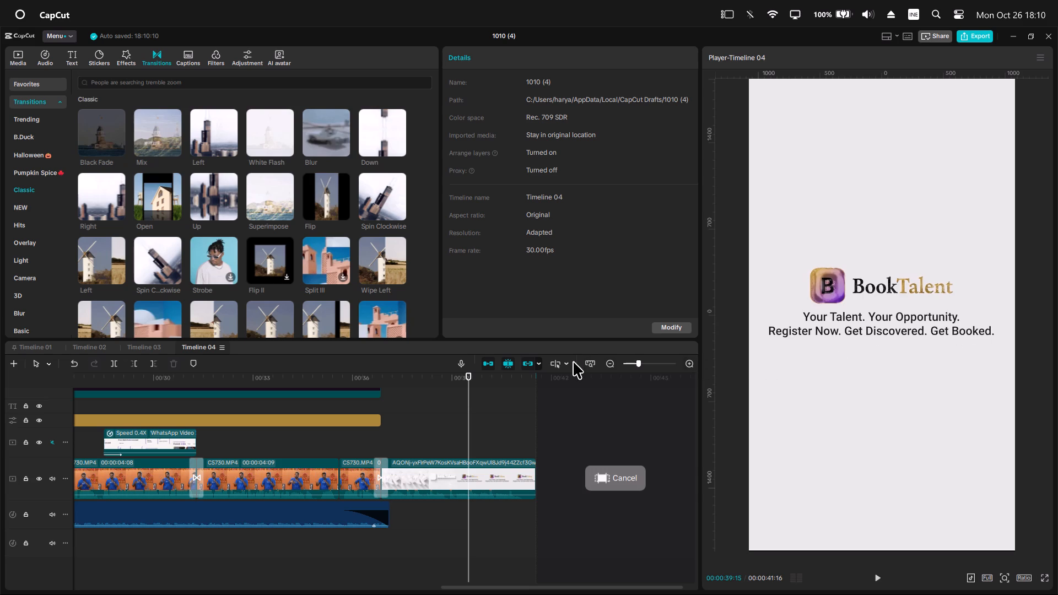
{"action": "left_click", "coordinate": [390, 382]}
{"action": "left_click_drag", "start_coordinate": [390, 382], "coordinate": [405, 394]}
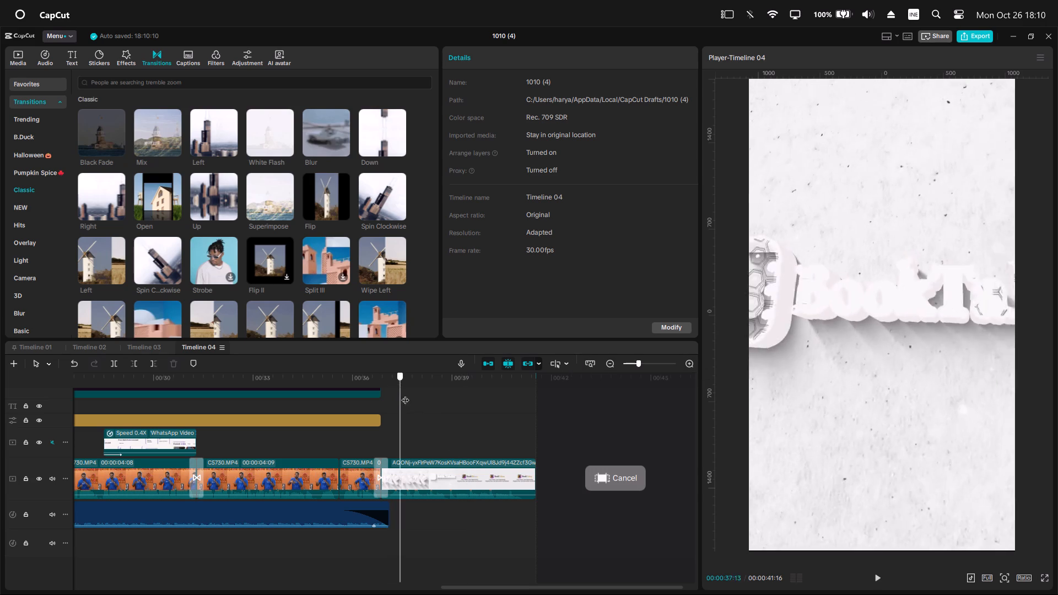
{"action": "left_click_drag", "start_coordinate": [405, 394], "coordinate": [486, 428]}
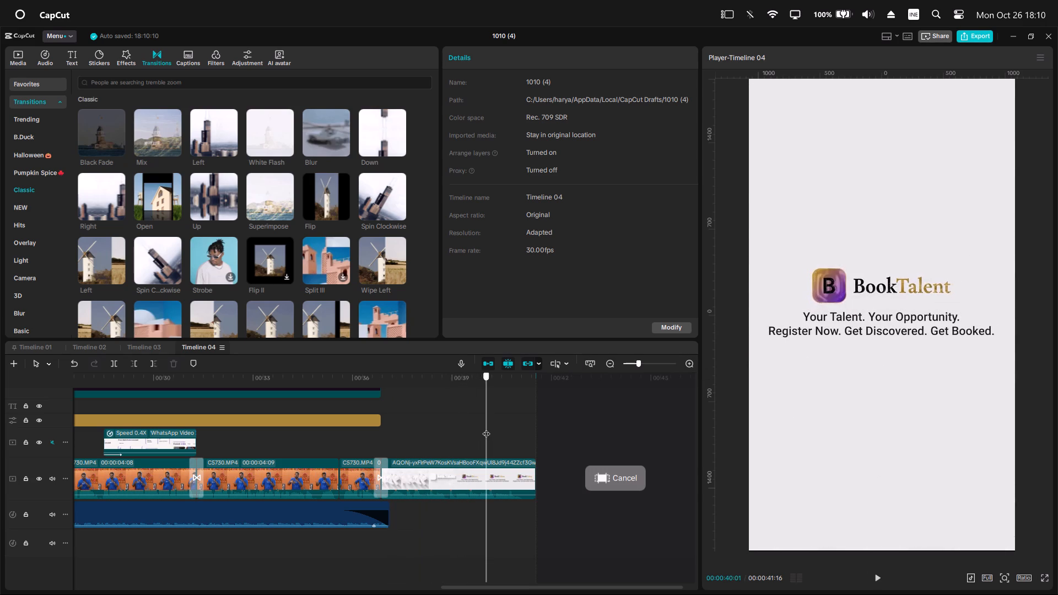
{"action": "left_click_drag", "start_coordinate": [486, 428], "coordinate": [496, 434]}
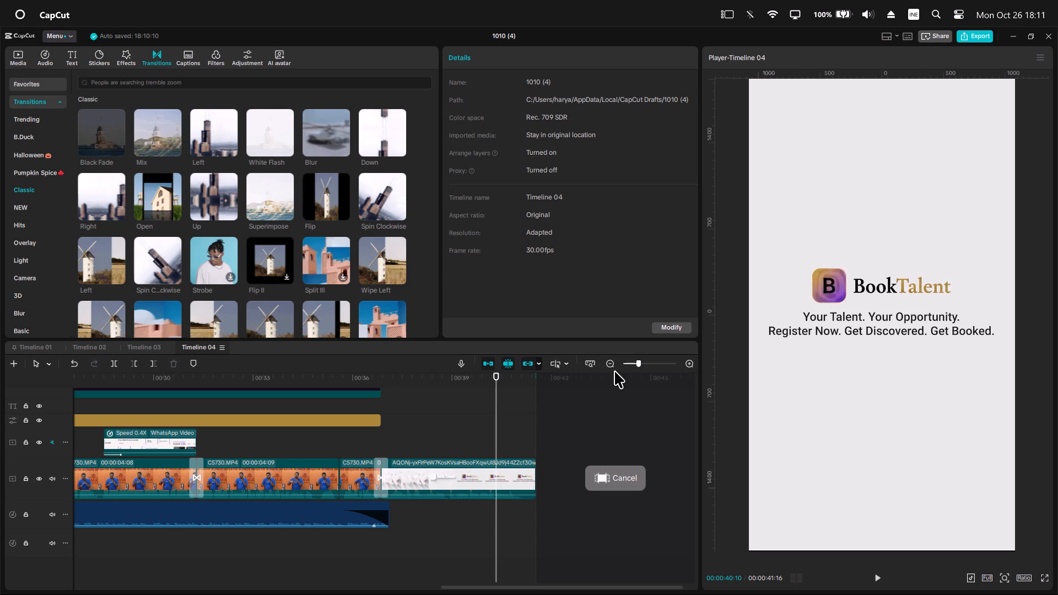
{"action": "left_click_drag", "start_coordinate": [417, 374], "coordinate": [385, 378]}
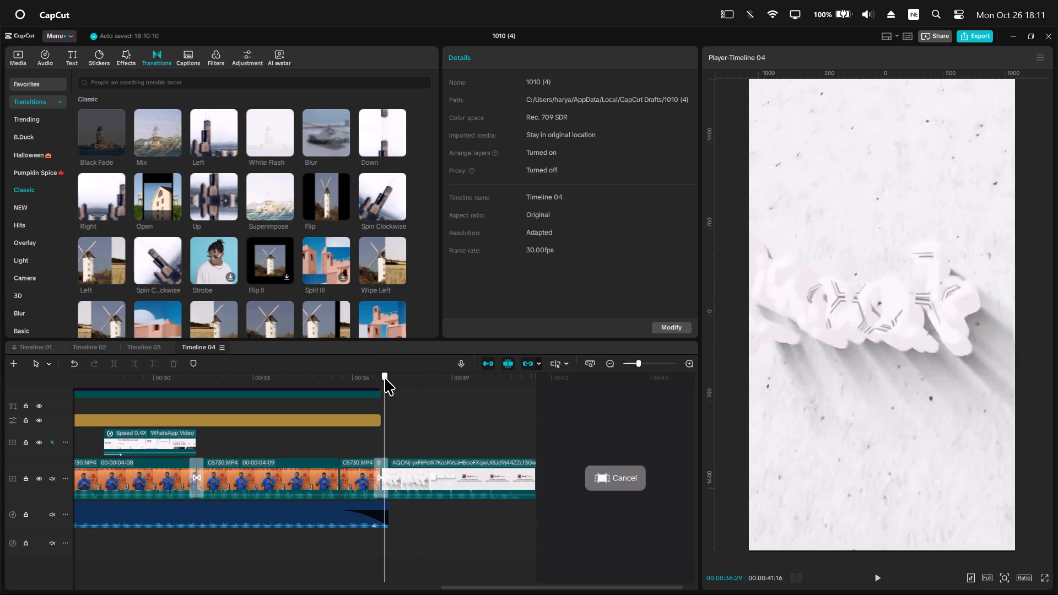
{"action": "left_click_drag", "start_coordinate": [385, 378], "coordinate": [394, 402]}
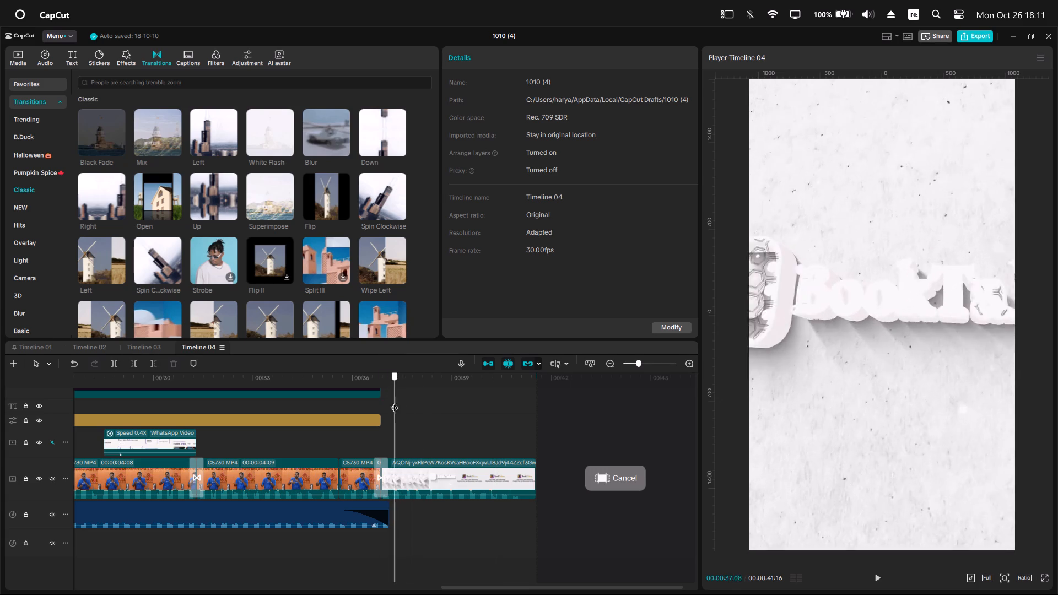
{"action": "left_click_drag", "start_coordinate": [394, 402], "coordinate": [439, 429]}
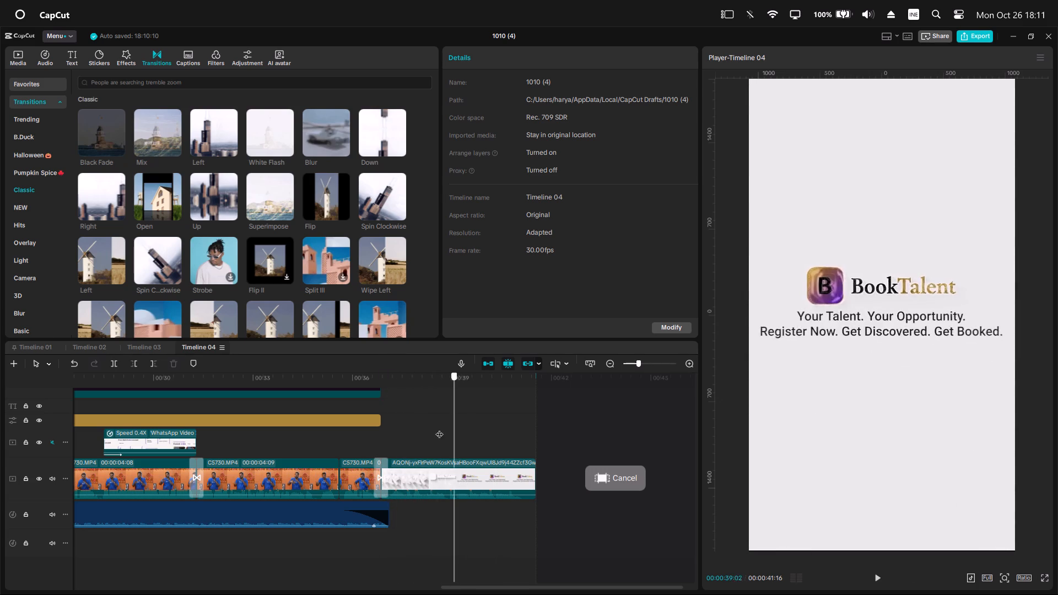
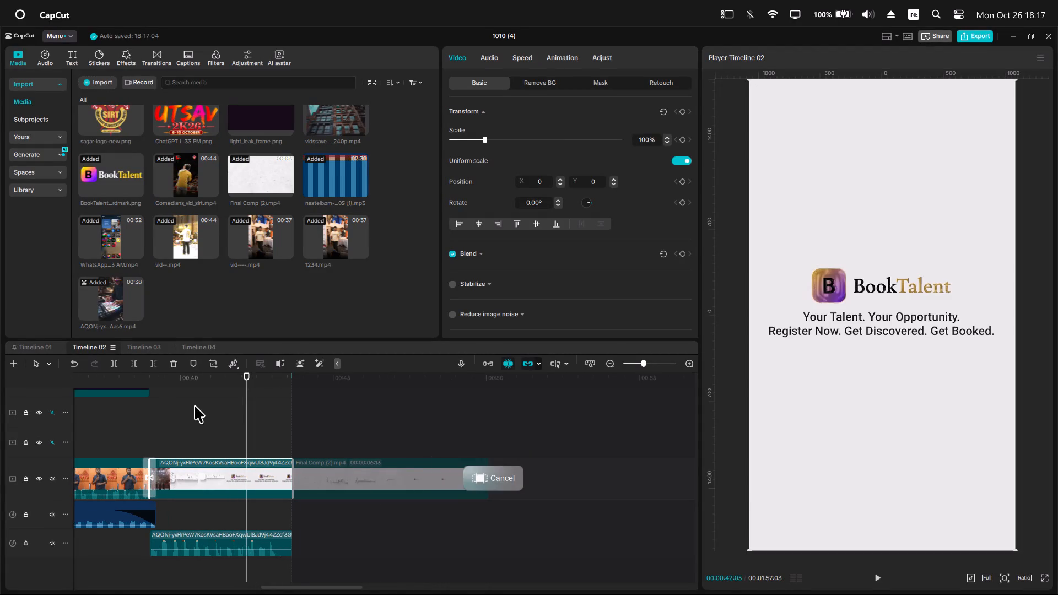
Add a default text clip at about 00:00:42:05 above the BookTalent ending on Timeline 02.
{"action": "scroll", "coordinate": [214, 403], "scroll_direction": "up", "scroll_amount": 9}
{"action": "scroll", "coordinate": [239, 467], "scroll_direction": "down", "scroll_amount": 17, "text": "ctrl"}
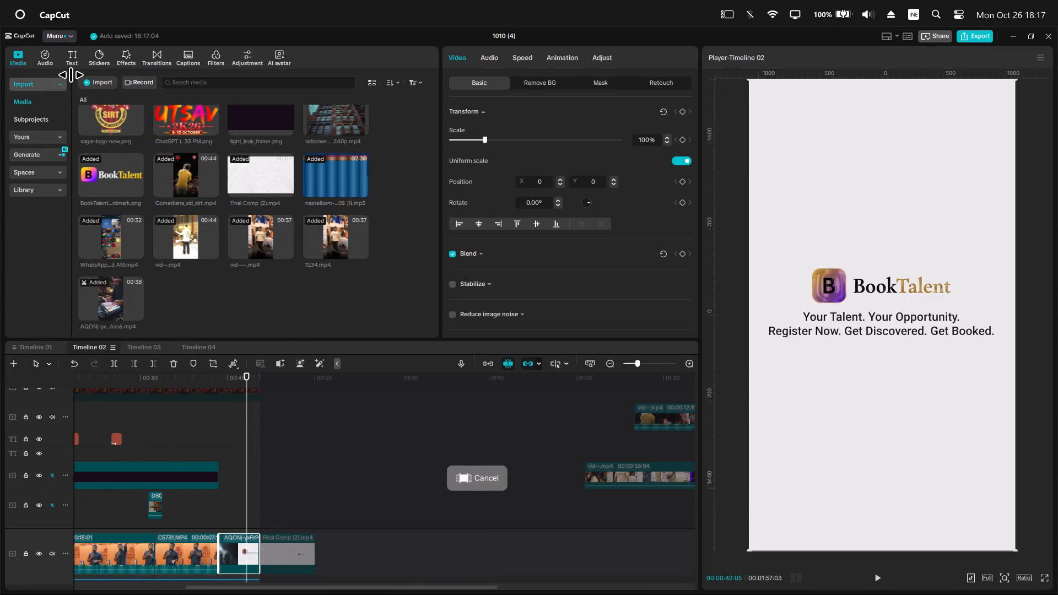
{"action": "left_click", "coordinate": [78, 62]}
{"action": "left_click", "coordinate": [74, 58]}
{"action": "left_click_drag", "start_coordinate": [95, 104], "coordinate": [258, 463]}
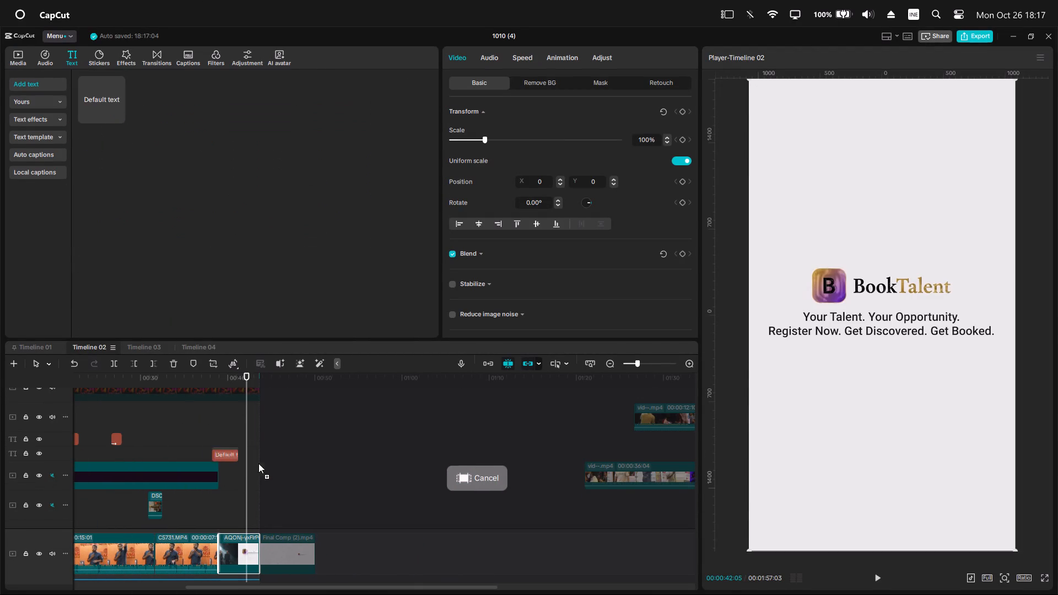
{"action": "left_click_drag", "start_coordinate": [258, 463], "coordinate": [248, 436]}
{"action": "scroll", "coordinate": [336, 494], "scroll_direction": "up", "scroll_amount": 10, "text": "ctrl"}
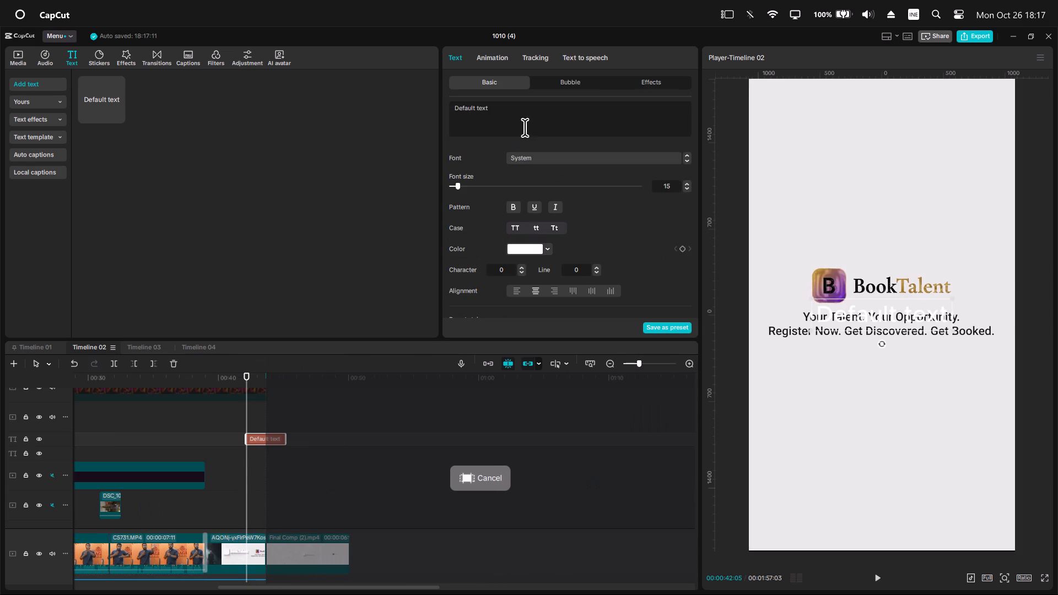
Replace the placeholder text with "Your" and place it above the BookTalent logo in the frame.
{"action": "left_click_drag", "start_coordinate": [525, 125], "coordinate": [387, 90]}
{"action": "type", "text": "Your"}
{"action": "key", "text": "space"}
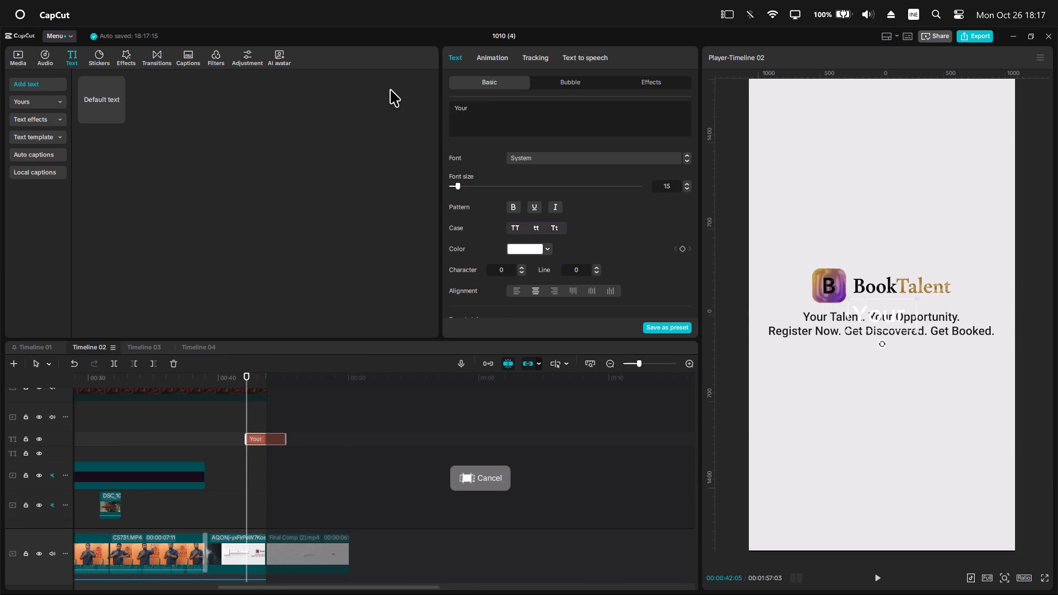
{"action": "left_click_drag", "start_coordinate": [901, 320], "coordinate": [870, 255]}
{"action": "type", "text": "Talent"}
{"action": "key", "text": "space"}
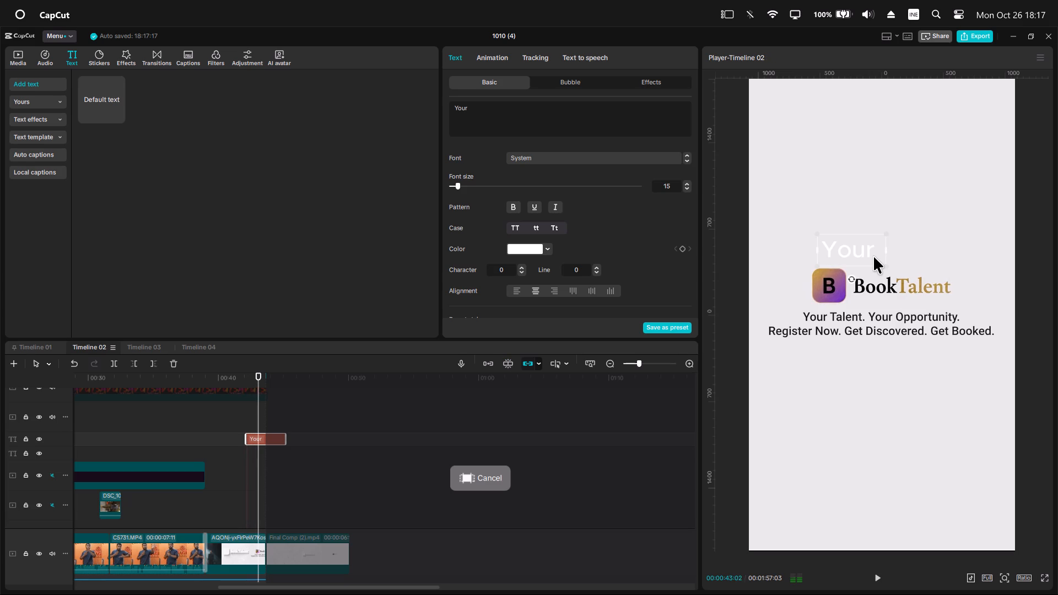
Complete the text's first line as "Your Talent. Your Oppoortunity." and start a second line.
{"action": "left_click", "coordinate": [483, 116]}
{"action": "key", "text": "space"}
{"action": "key", "text": "BackSpace"}
{"action": "type", "text": "Talent"}
{"action": "type", "text": "."}
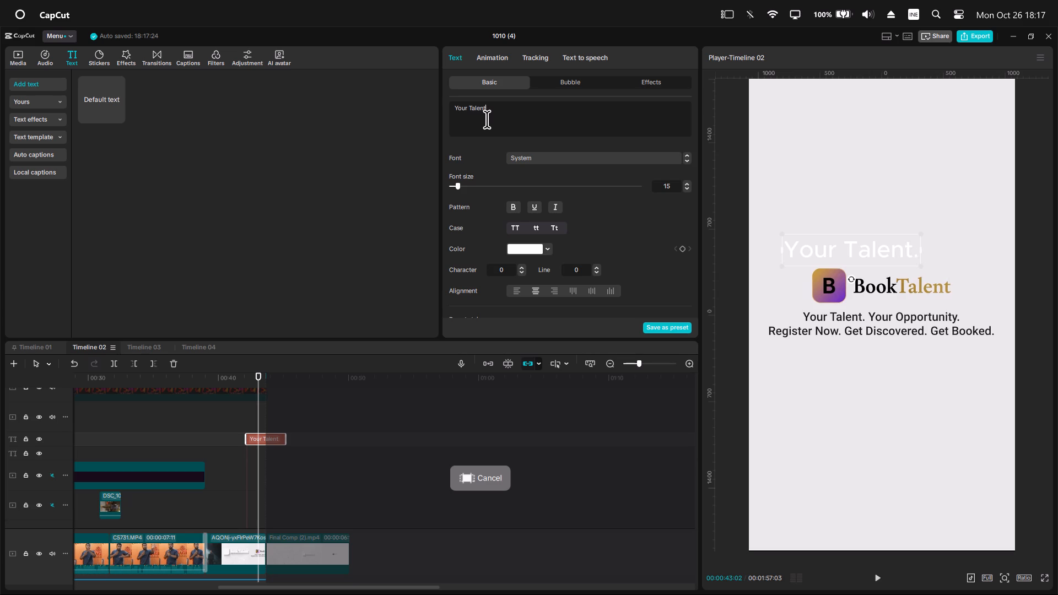
{"action": "key", "text": "space"}
{"action": "type", "text": "Your Op"}
{"action": "key", "text": "p"}
{"action": "type", "text": "oortu"}
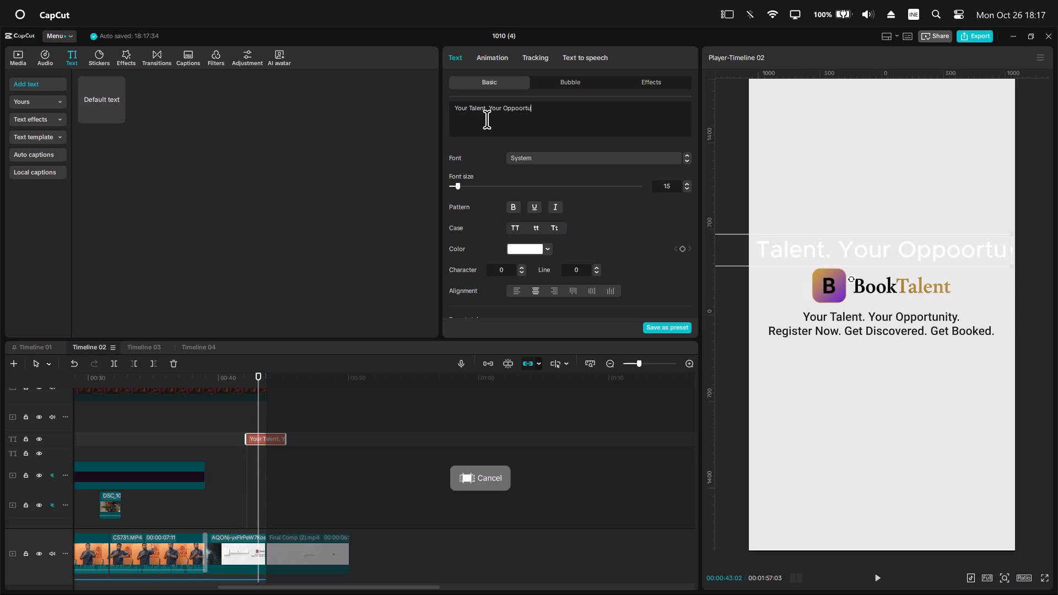
{"action": "type", "text": "nity"}
{"action": "key", "text": "period"}
{"action": "key", "text": "shift+Return"}
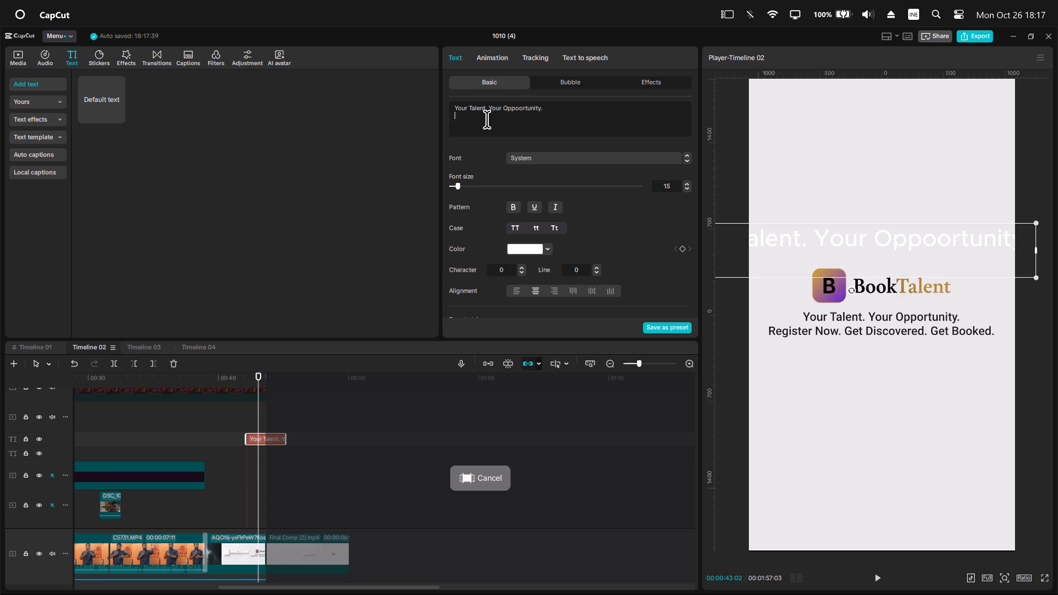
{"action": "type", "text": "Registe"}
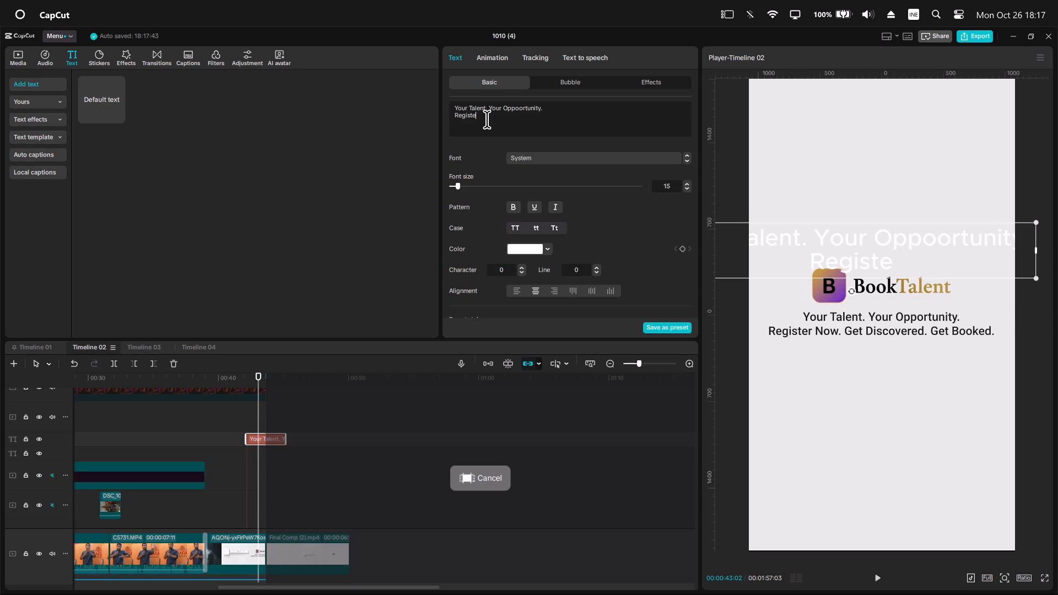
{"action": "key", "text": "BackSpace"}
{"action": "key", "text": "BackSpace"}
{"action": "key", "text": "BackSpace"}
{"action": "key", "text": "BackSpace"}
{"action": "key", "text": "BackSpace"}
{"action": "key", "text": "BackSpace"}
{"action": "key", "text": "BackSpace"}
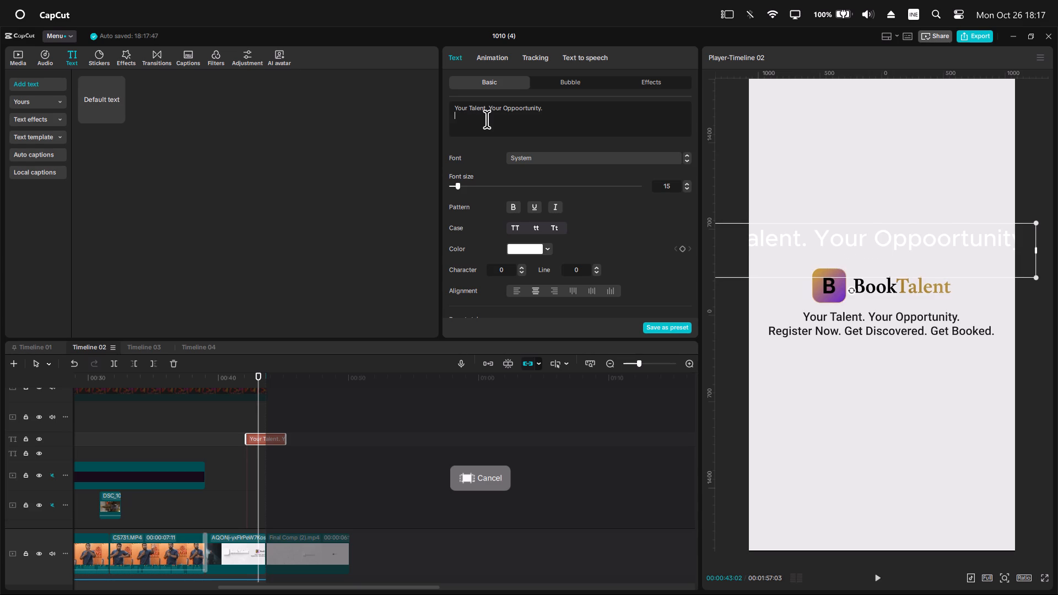
Enter "get Discovered. Get Booked." as the second line of the tagline text.
{"action": "type", "text": "get"}
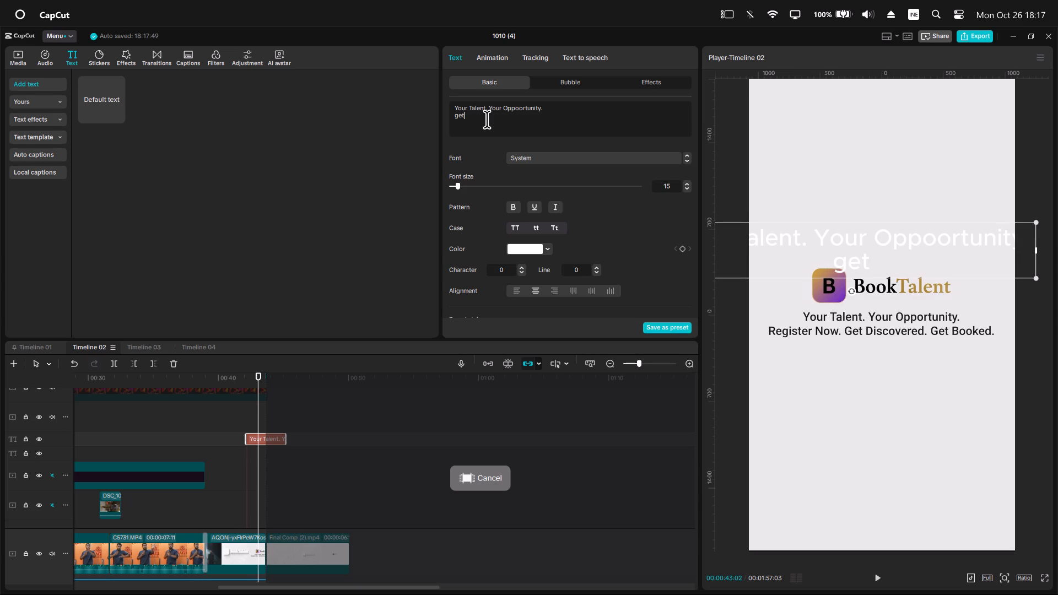
{"action": "key", "text": "space"}
{"action": "type", "text": "Disc"}
{"action": "key", "text": "o"}
{"action": "key", "text": "v"}
{"action": "type", "text": "ered"}
{"action": "key", "text": "space"}
{"action": "key", "text": "BackSpace"}
{"action": "type", "text": "."}
{"action": "key", "text": "space"}
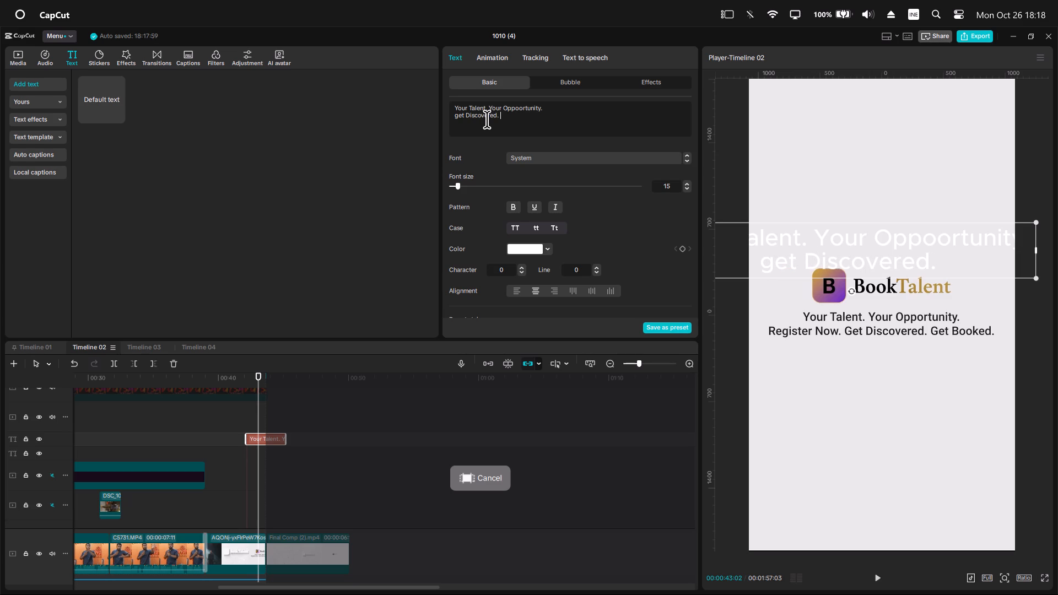
{"action": "type", "text": "Get Boo"}
{"action": "type", "text": "ked"}
{"action": "key", "text": "period"}
Add a third line reading "Register Now." to the tagline text.
{"action": "key", "text": "shift+Return"}
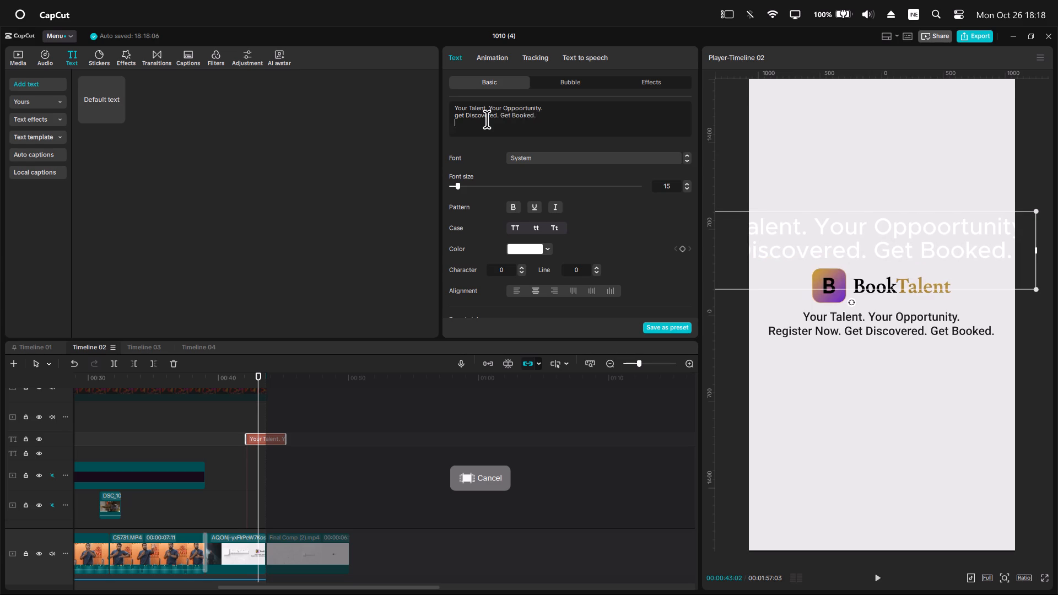
{"action": "key", "text": "space"}
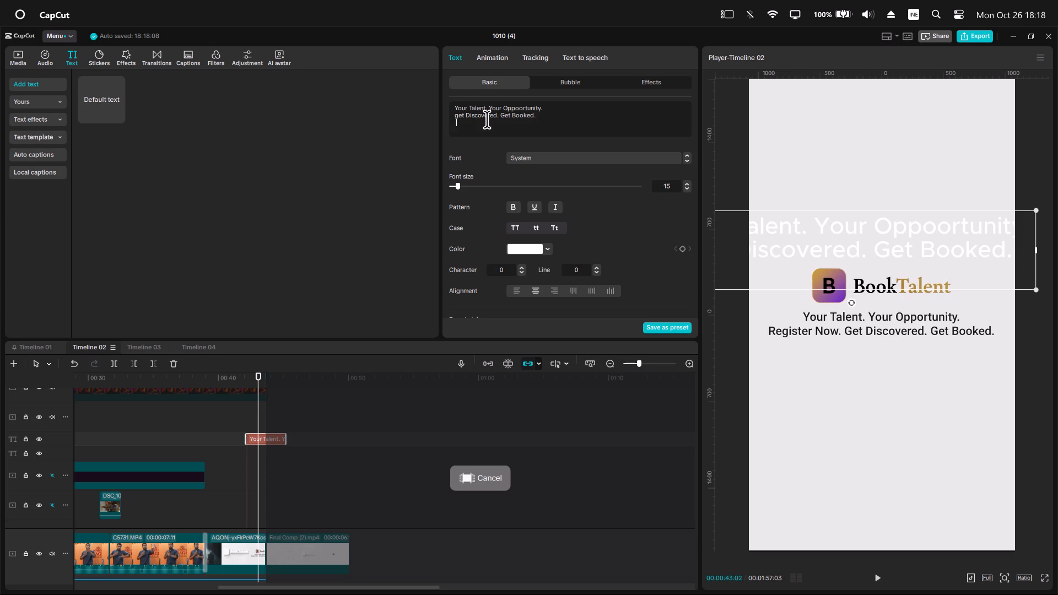
{"action": "type", "text": "Register"}
{"action": "key", "text": "space"}
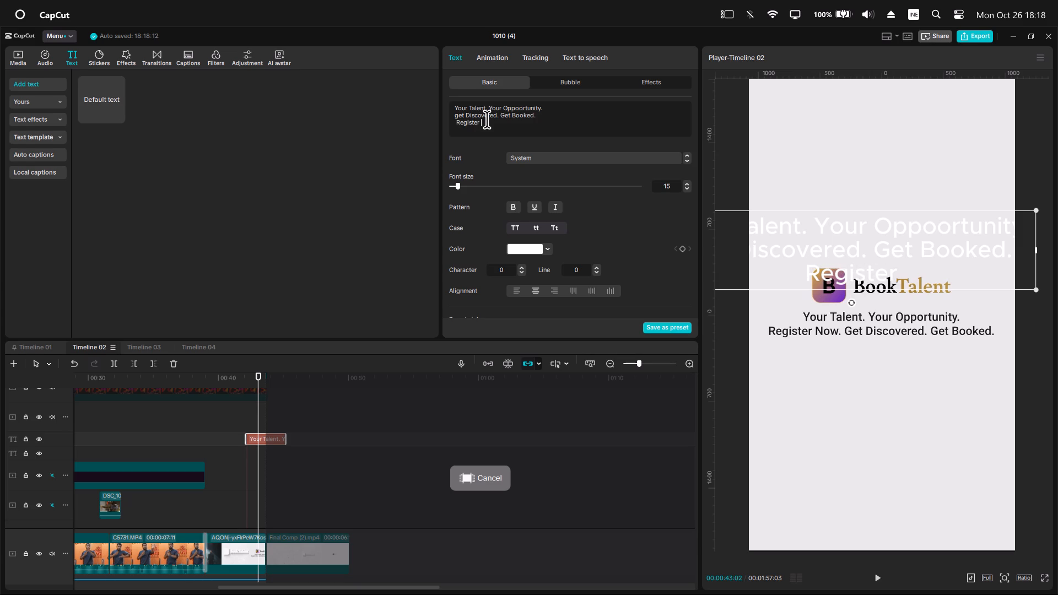
{"action": "type", "text": "Now."}
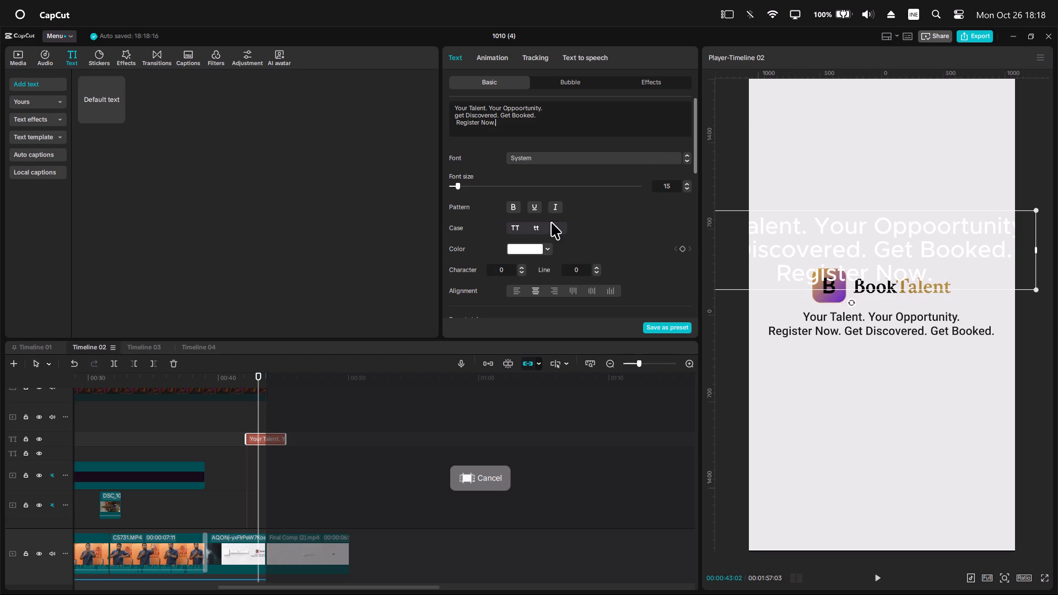
Apply title case to the new tagline text and set its font to Poppins Regular.
{"action": "left_click", "coordinate": [553, 225]}
{"action": "left_click", "coordinate": [556, 155]}
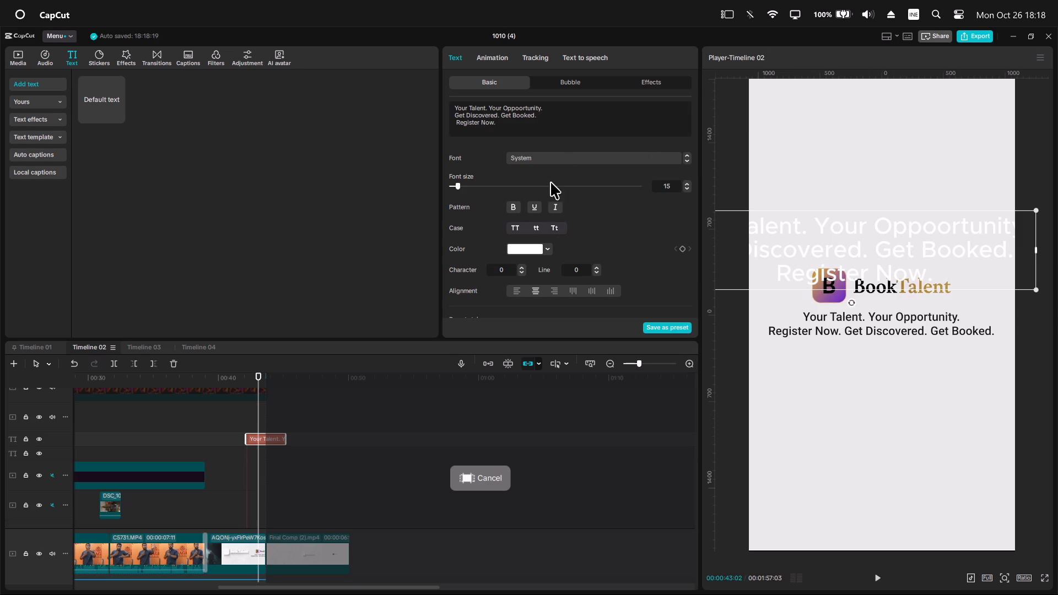
{"action": "scroll", "coordinate": [567, 257], "scroll_direction": "up", "scroll_amount": 3}
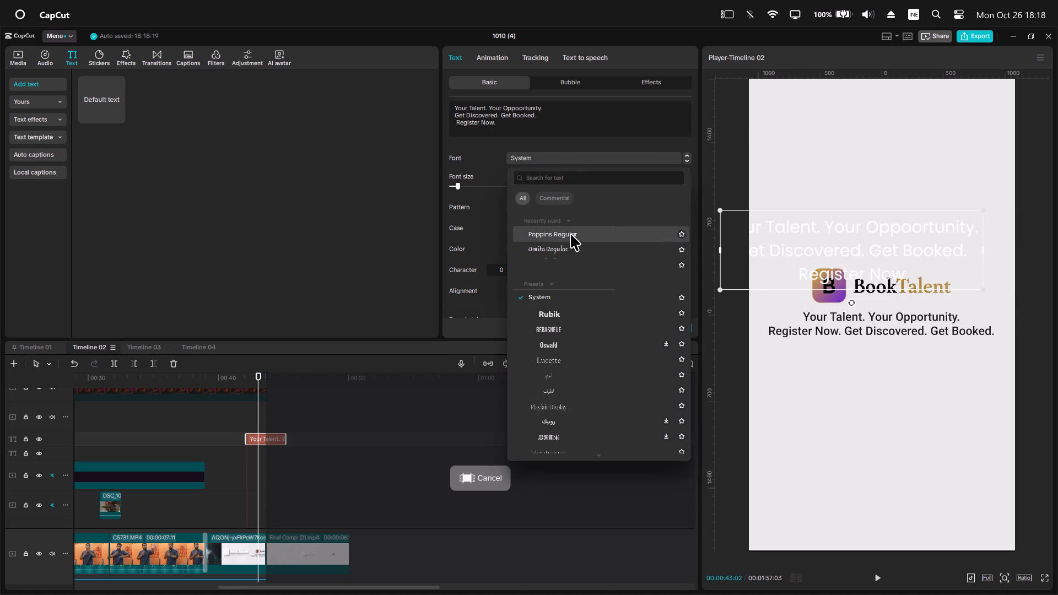
{"action": "left_click", "coordinate": [570, 234]}
Scale the new tagline down to fit inside the frame and place it just below the video's original tagline.
{"action": "left_click_drag", "start_coordinate": [897, 262], "coordinate": [915, 354]}
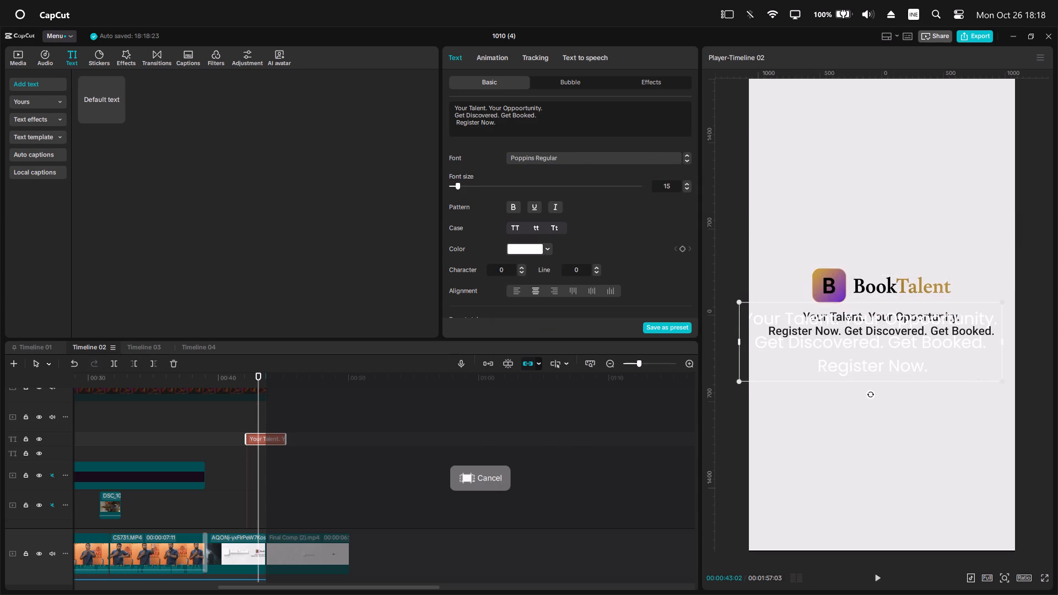
{"action": "left_click_drag", "start_coordinate": [1005, 384], "coordinate": [962, 353]}
{"action": "left_click_drag", "start_coordinate": [938, 343], "coordinate": [942, 375]}
Correct the spelling in the tagline's first line to "Opportunity".
{"action": "left_click", "coordinate": [523, 107]}
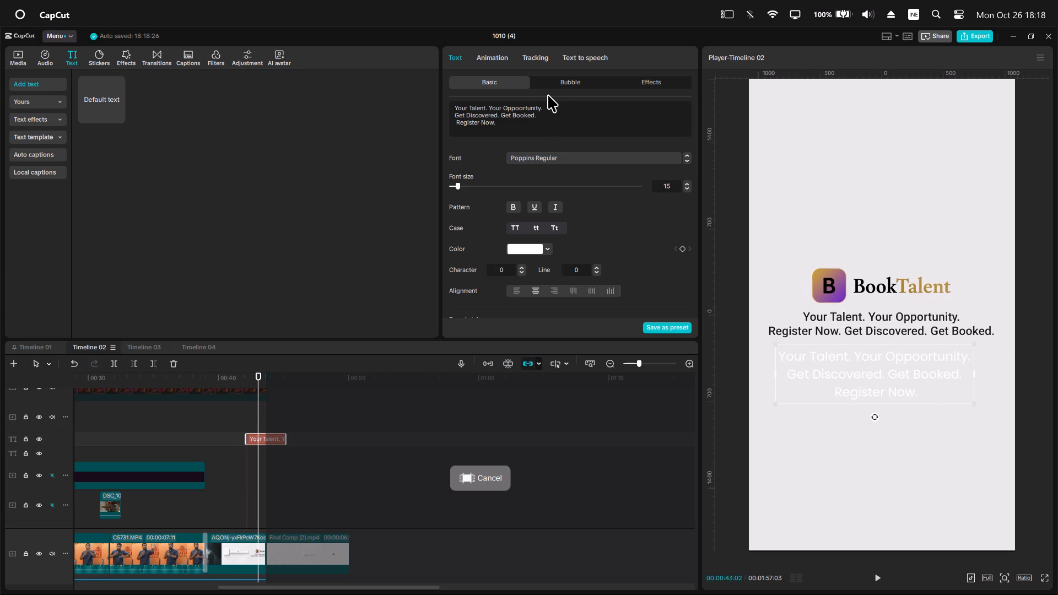
{"action": "key", "text": "BackSpace"}
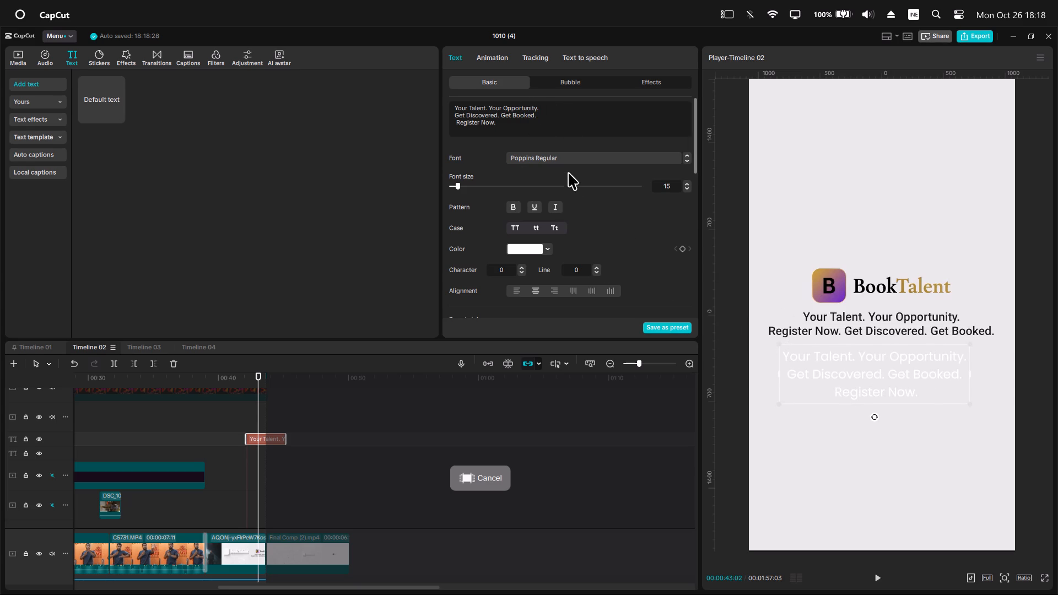
Set the new tagline's colour to black (000000) and nudge it slightly closer to the original tagline.
{"action": "left_click", "coordinate": [528, 248]}
{"action": "left_click_drag", "start_coordinate": [506, 310], "coordinate": [446, 342]}
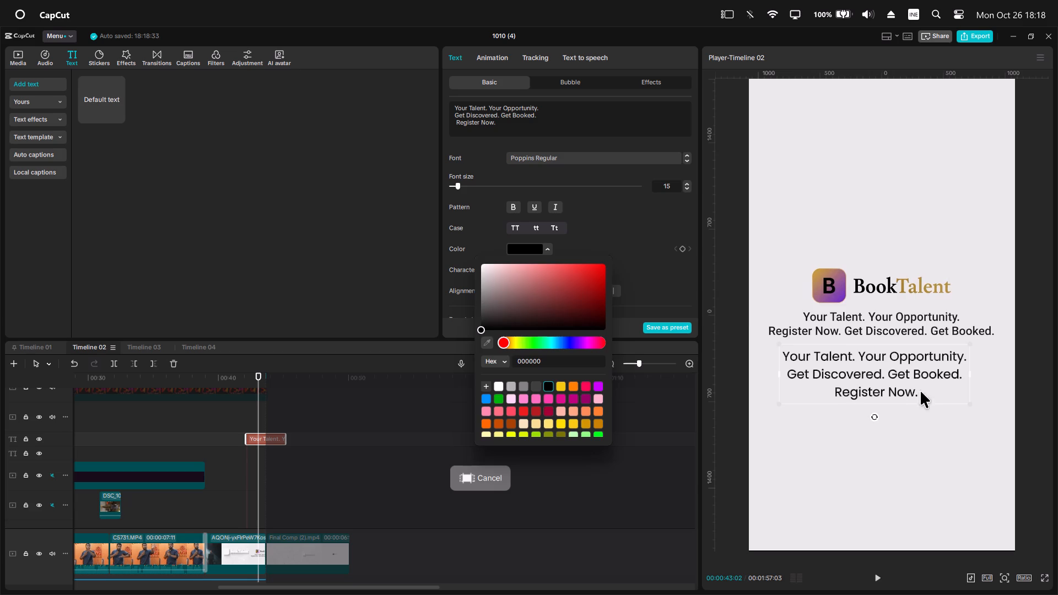
{"action": "left_click_drag", "start_coordinate": [895, 381], "coordinate": [897, 375]}
Set the new tagline's line spacing to -5.
{"action": "scroll", "coordinate": [590, 230], "scroll_direction": "down", "scroll_amount": 3}
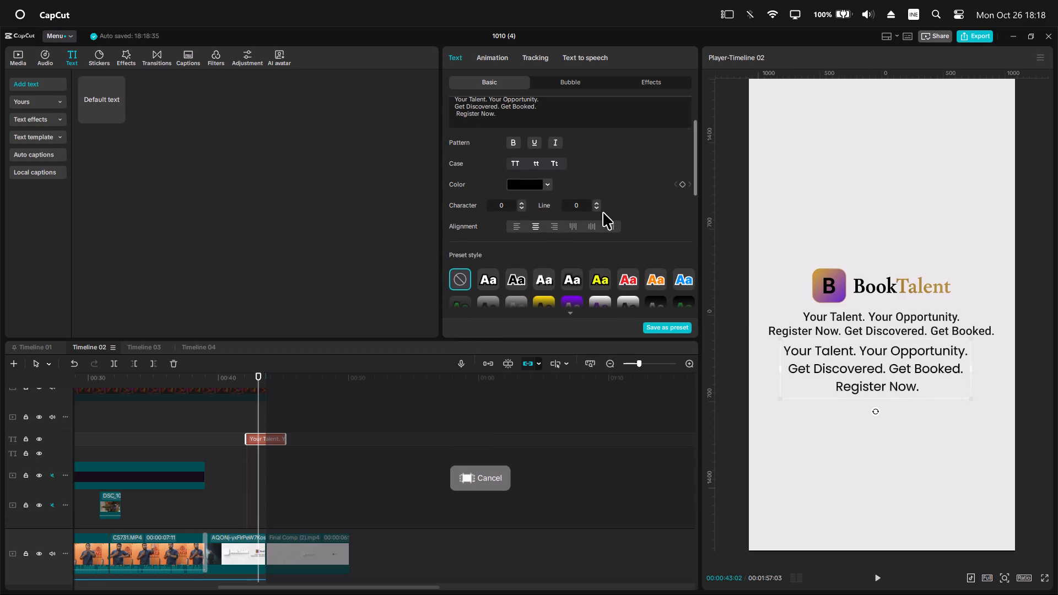
{"action": "triple_click", "coordinate": [598, 207]}
{"action": "left_click", "coordinate": [598, 207]}
{"action": "left_click", "coordinate": [598, 207]}
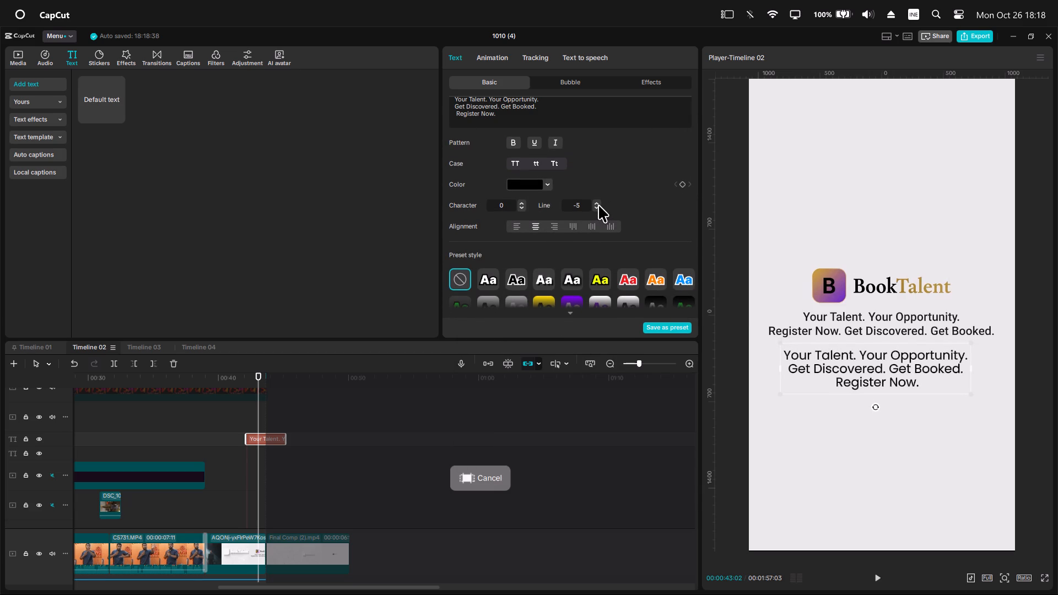
Set the new tagline's line spacing to -4.
{"action": "left_click", "coordinate": [598, 205]}
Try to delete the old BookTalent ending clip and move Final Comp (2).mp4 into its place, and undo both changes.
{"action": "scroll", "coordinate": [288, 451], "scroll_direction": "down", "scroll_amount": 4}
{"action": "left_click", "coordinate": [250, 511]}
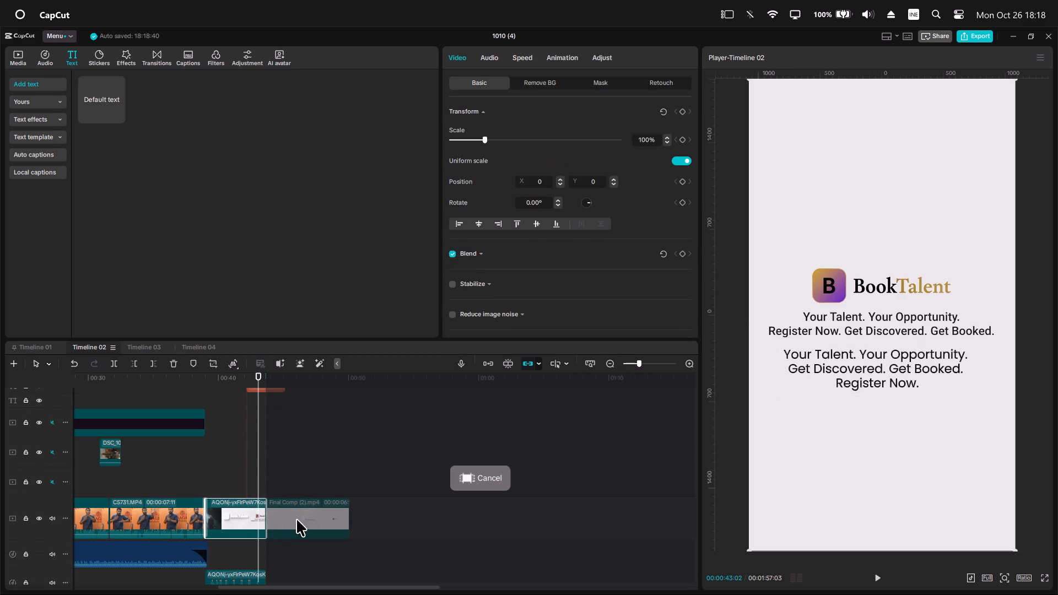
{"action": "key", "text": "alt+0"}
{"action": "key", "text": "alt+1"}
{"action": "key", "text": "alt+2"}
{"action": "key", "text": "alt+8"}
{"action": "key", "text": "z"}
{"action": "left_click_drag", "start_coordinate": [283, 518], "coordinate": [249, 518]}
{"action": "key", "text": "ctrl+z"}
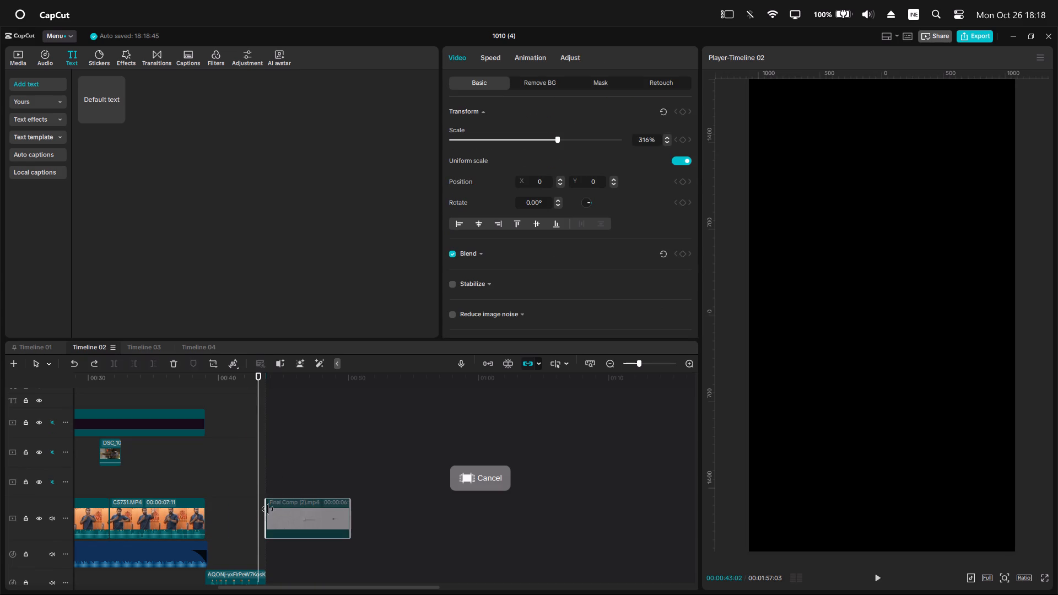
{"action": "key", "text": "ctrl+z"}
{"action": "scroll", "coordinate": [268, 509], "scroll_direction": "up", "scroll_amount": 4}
With timeline linkage turned off, delete the old ending clip and move Final Comp (2).mp4 into its place directly after CS731.MP4.
{"action": "left_click", "coordinate": [528, 361]}
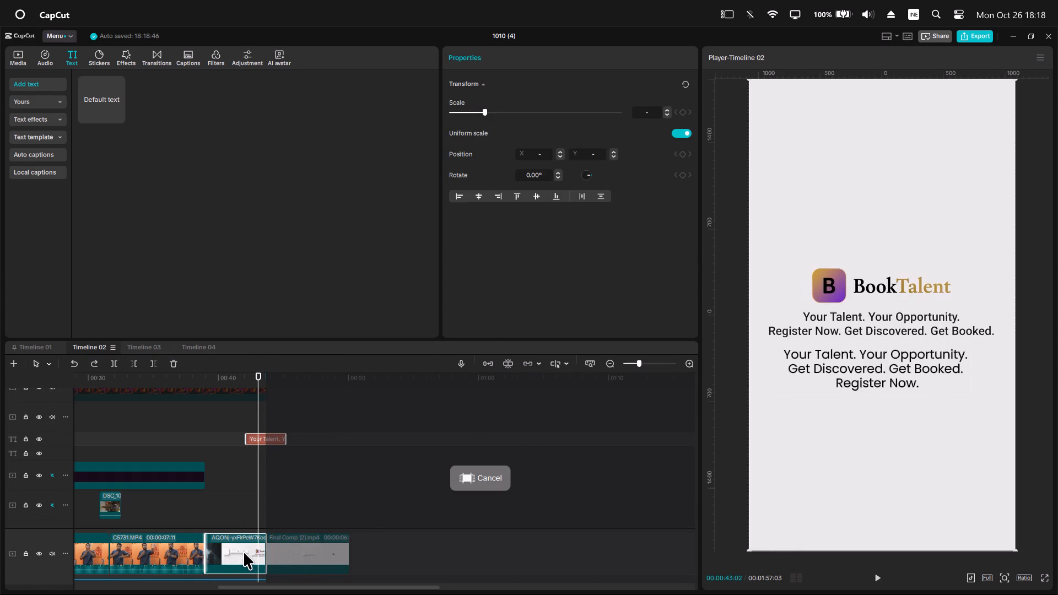
{"action": "left_click", "coordinate": [243, 552]}
{"action": "key", "text": "alt+0"}
{"action": "key", "text": "alt+1"}
{"action": "key", "text": "alt+2"}
{"action": "key", "text": "alt+8"}
{"action": "key", "text": "z"}
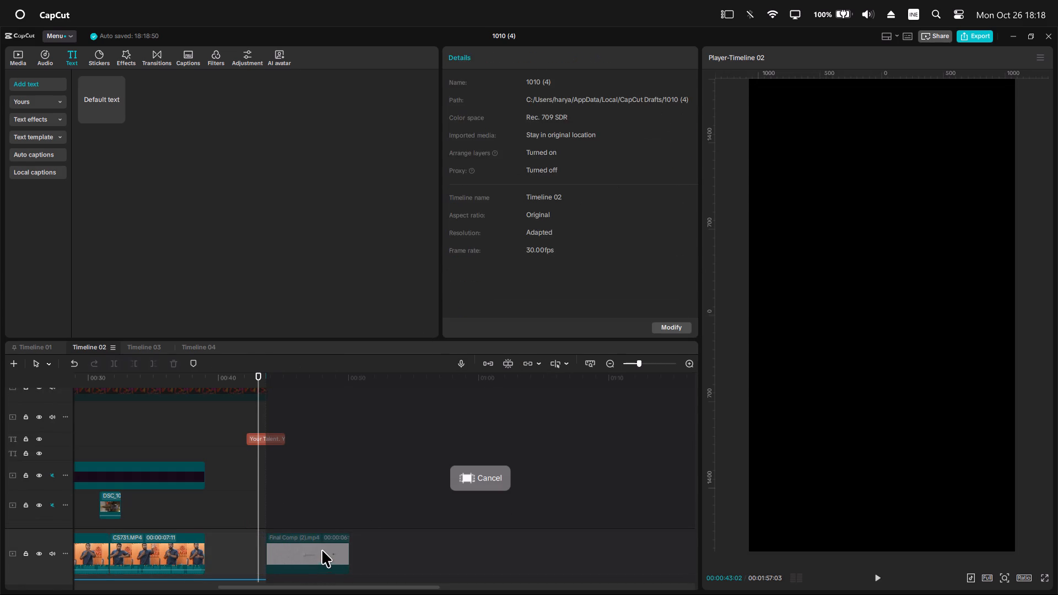
{"action": "left_click_drag", "start_coordinate": [323, 554], "coordinate": [266, 551]}
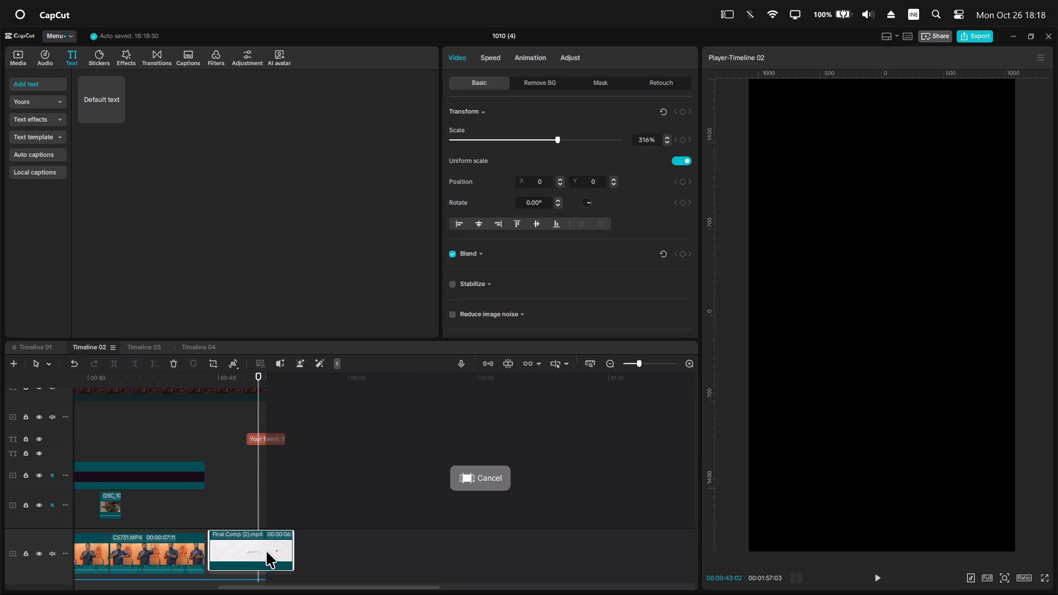
{"action": "left_click_drag", "start_coordinate": [266, 551], "coordinate": [263, 550]}
Move the tagline text clip earlier so it sits over the Final Comp (2).mp4 ending.
{"action": "scroll", "coordinate": [263, 549], "scroll_direction": "down", "scroll_amount": 4}
{"action": "scroll", "coordinate": [263, 527], "scroll_direction": "up", "scroll_amount": 8, "text": "ctrl"}
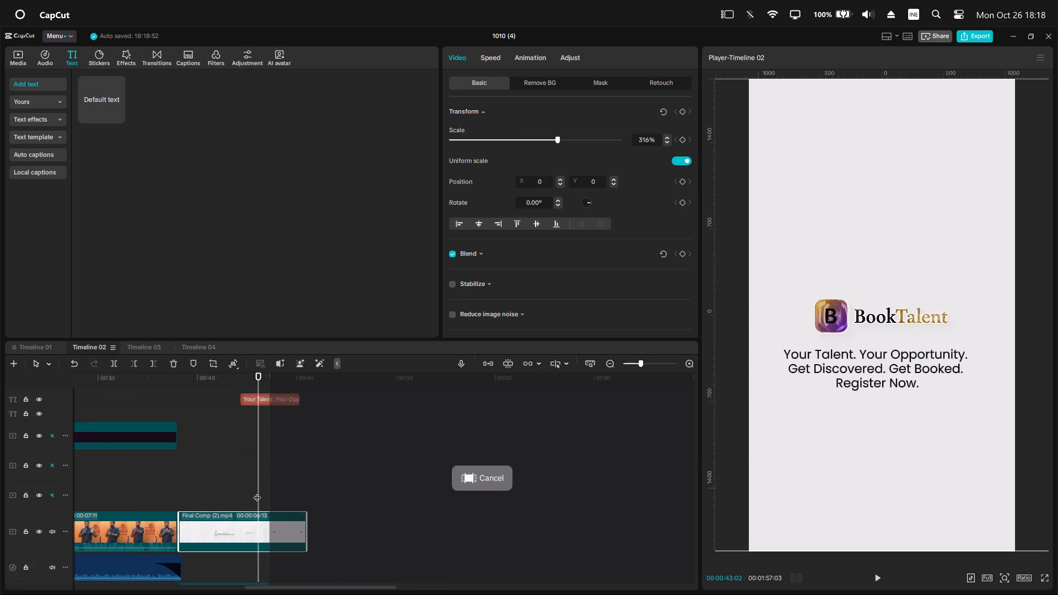
{"action": "left_click_drag", "start_coordinate": [254, 437], "coordinate": [228, 441]}
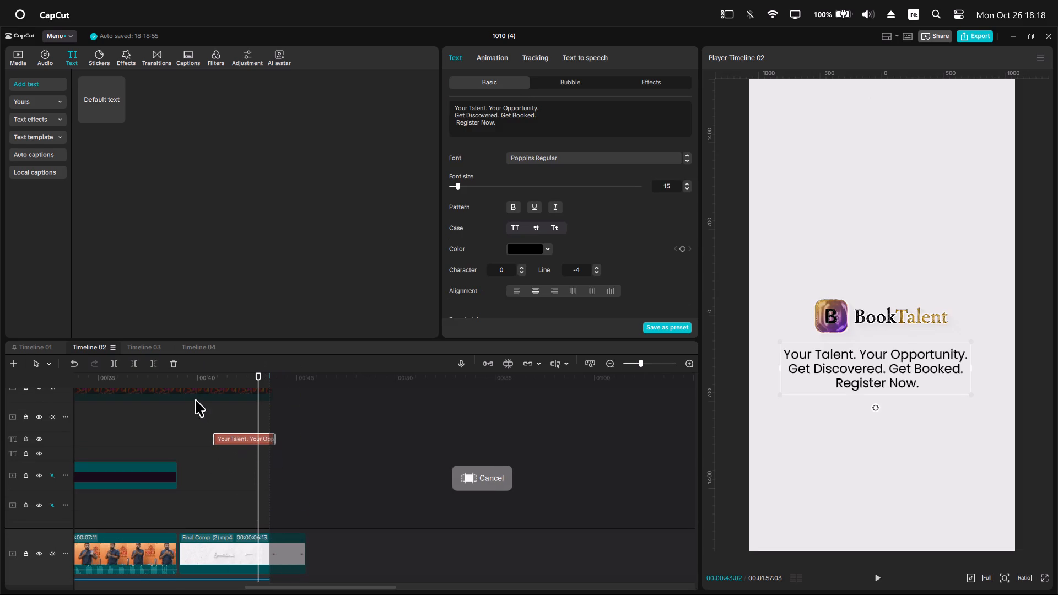
Preview the ending, trim the start of Final Comp (2).mp4 to leave 00:00:05:15, and close the gap after CS731.MP4.
{"action": "left_click", "coordinate": [175, 381]}
{"action": "key", "text": "space"}
{"action": "scroll", "coordinate": [198, 529], "scroll_direction": "down", "scroll_amount": 5}
{"action": "key", "text": "space"}
{"action": "scroll", "coordinate": [226, 528], "scroll_direction": "up", "scroll_amount": 12, "text": "ctrl"}
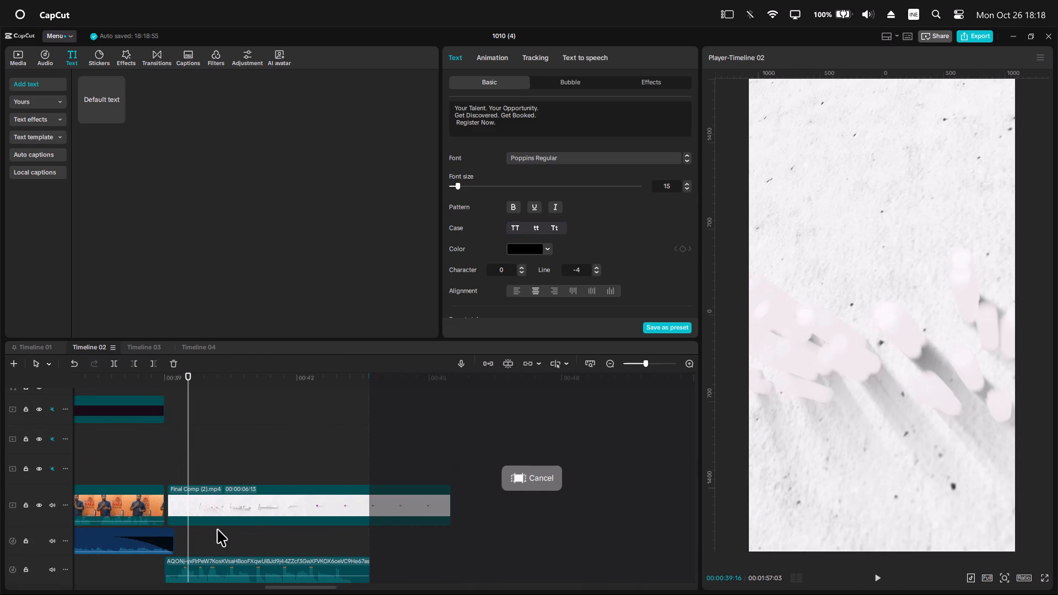
{"action": "scroll", "coordinate": [217, 529], "scroll_direction": "up", "scroll_amount": 5, "text": "ctrl"}
{"action": "left_click_drag", "start_coordinate": [212, 499], "coordinate": [208, 511]}
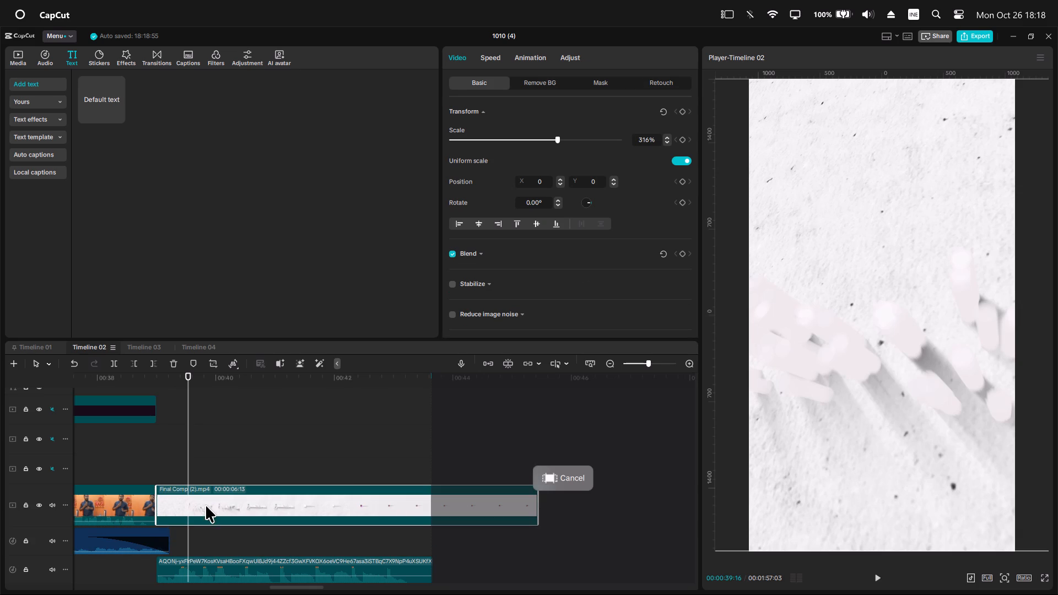
{"action": "left_click_drag", "start_coordinate": [156, 495], "coordinate": [213, 507]}
{"action": "left_click_drag", "start_coordinate": [274, 511], "coordinate": [218, 513]}
{"action": "left_click_drag", "start_coordinate": [168, 494], "coordinate": [168, 501]}
Play the ending again, trim the start of Final Comp (2).mp4 to leave 00:00:05:07, and butt it against CS731.MP4.
{"action": "left_click", "coordinate": [156, 379]}
{"action": "key", "text": "space"}
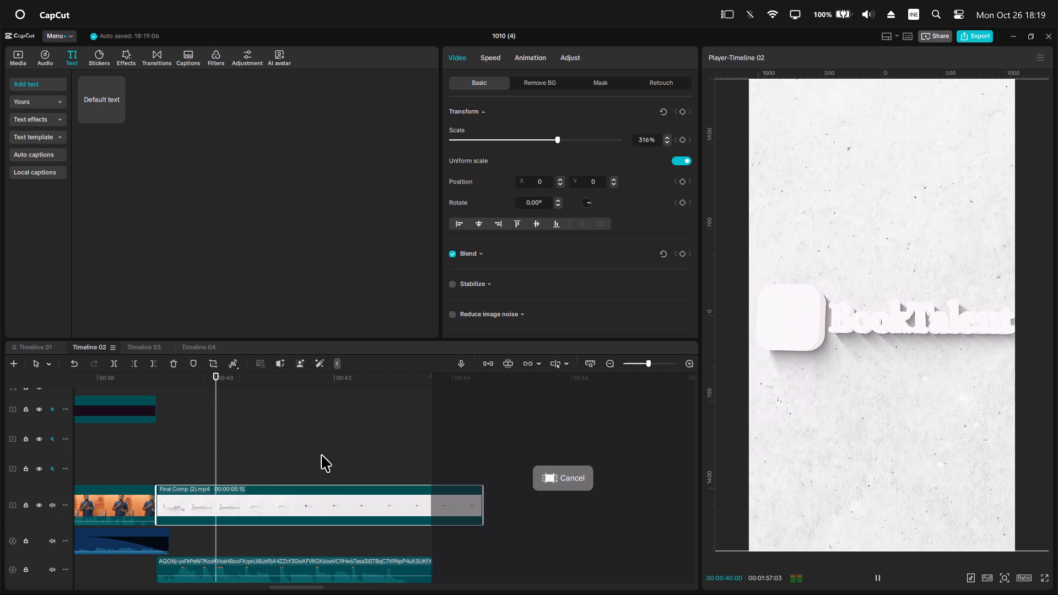
{"action": "scroll", "coordinate": [321, 455], "scroll_direction": "down", "scroll_amount": 9, "text": "ctrl"}
{"action": "scroll", "coordinate": [285, 466], "scroll_direction": "up", "scroll_amount": 3}
{"action": "scroll", "coordinate": [285, 466], "scroll_direction": "down", "scroll_amount": 5}
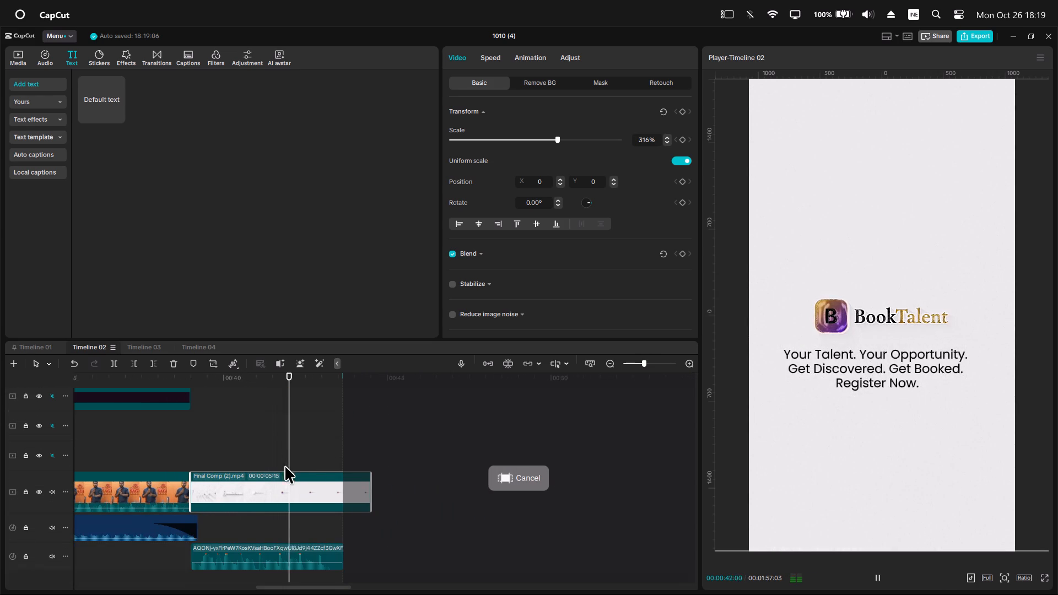
{"action": "key", "text": "space"}
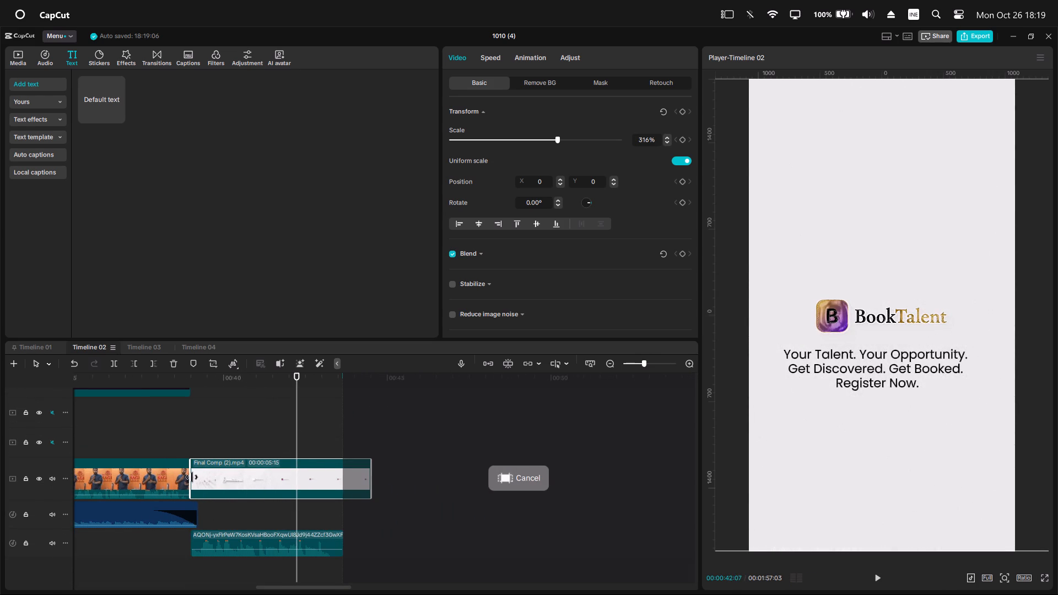
{"action": "left_click_drag", "start_coordinate": [192, 477], "coordinate": [201, 480]}
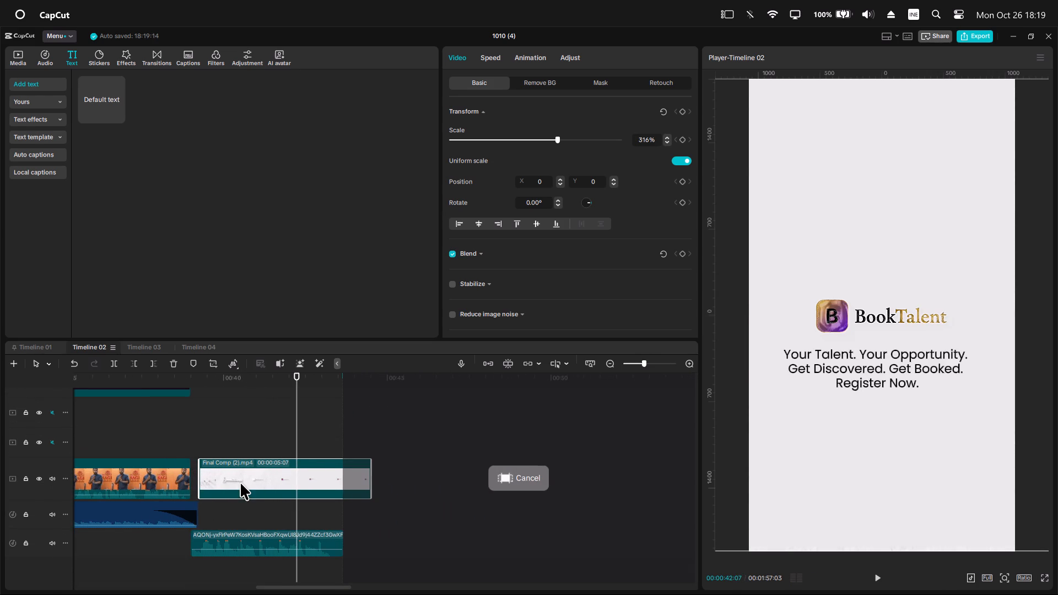
{"action": "left_click_drag", "start_coordinate": [237, 481], "coordinate": [229, 485]}
Scale the tagline down to roughly the logo's width and reposition it just below the BookTalent logo.
{"action": "left_click", "coordinate": [282, 387]}
{"action": "scroll", "coordinate": [300, 419], "scroll_direction": "up", "scroll_amount": 8}
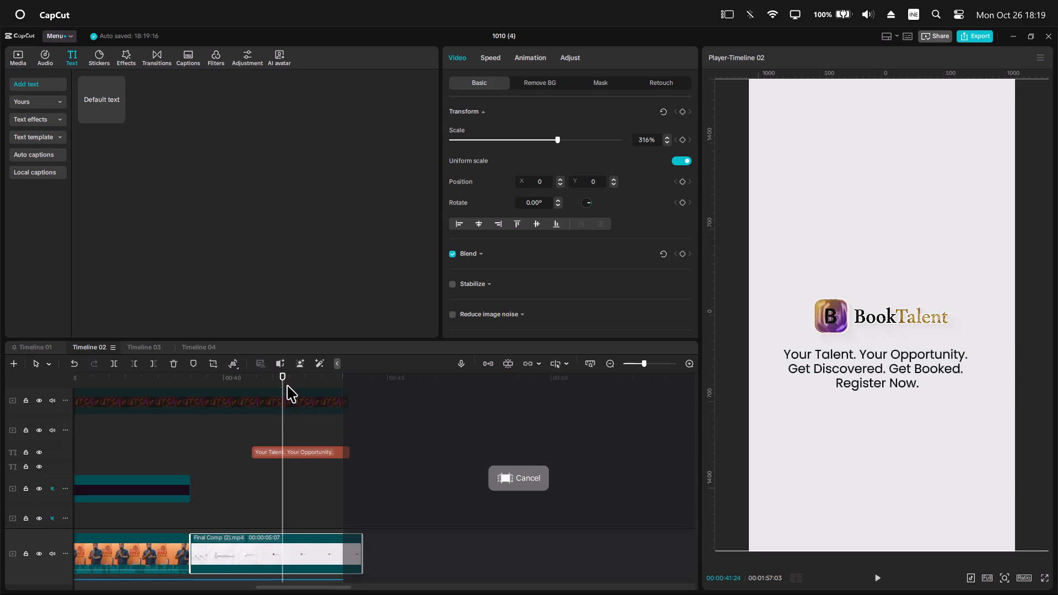
{"action": "left_click_drag", "start_coordinate": [287, 385], "coordinate": [304, 408]}
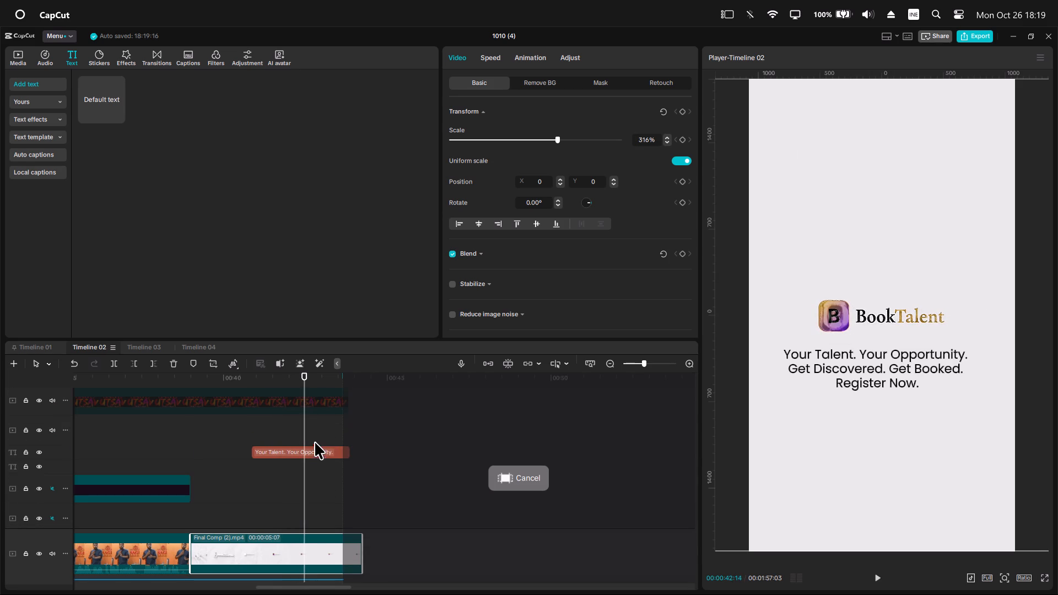
{"action": "left_click", "coordinate": [319, 453]}
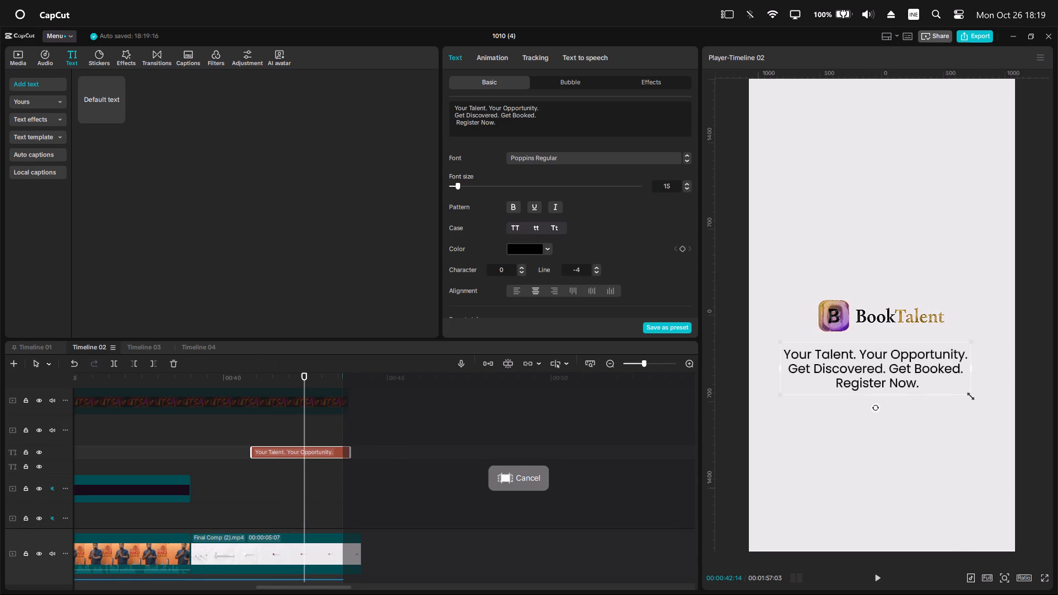
{"action": "left_click_drag", "start_coordinate": [970, 394], "coordinate": [942, 378]}
{"action": "left_click_drag", "start_coordinate": [895, 370], "coordinate": [898, 367]}
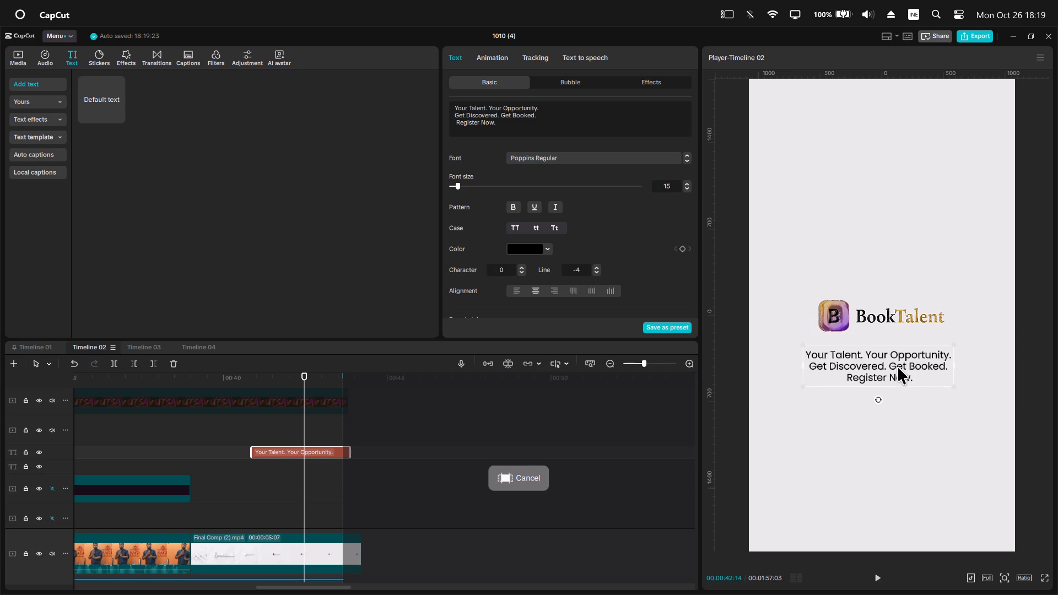
{"action": "left_click_drag", "start_coordinate": [898, 367], "coordinate": [899, 365]}
Extend the end of the tagline text clip to 00:00:44:08, where Final Comp (2).mp4 finishes.
{"action": "scroll", "coordinate": [436, 522], "scroll_direction": "down", "scroll_amount": 2}
{"action": "left_click_drag", "start_coordinate": [308, 380], "coordinate": [354, 414]}
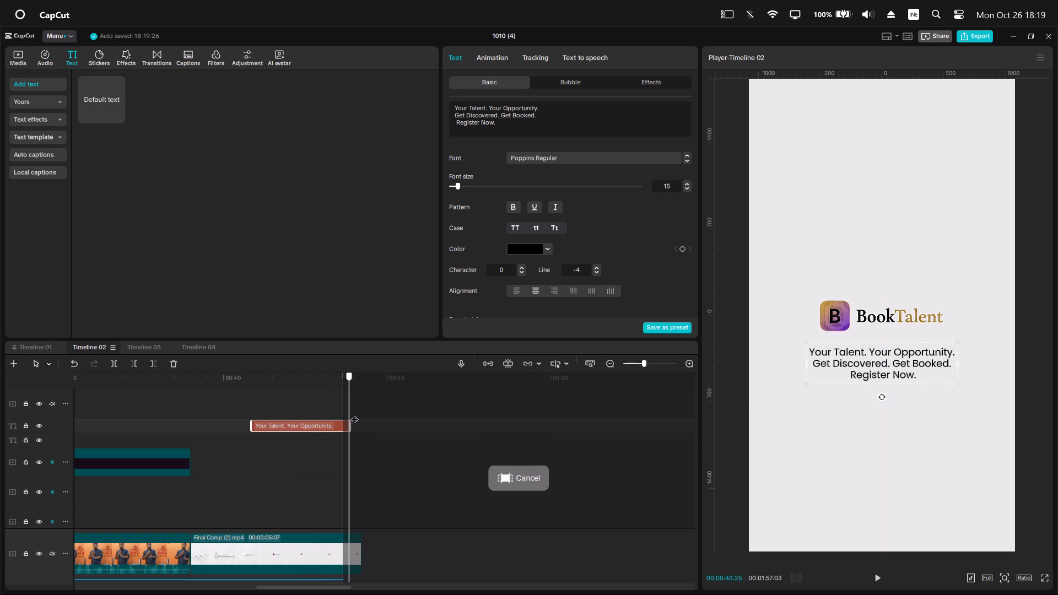
{"action": "left_click_drag", "start_coordinate": [354, 414], "coordinate": [364, 418]}
{"action": "left_click", "coordinate": [350, 425]}
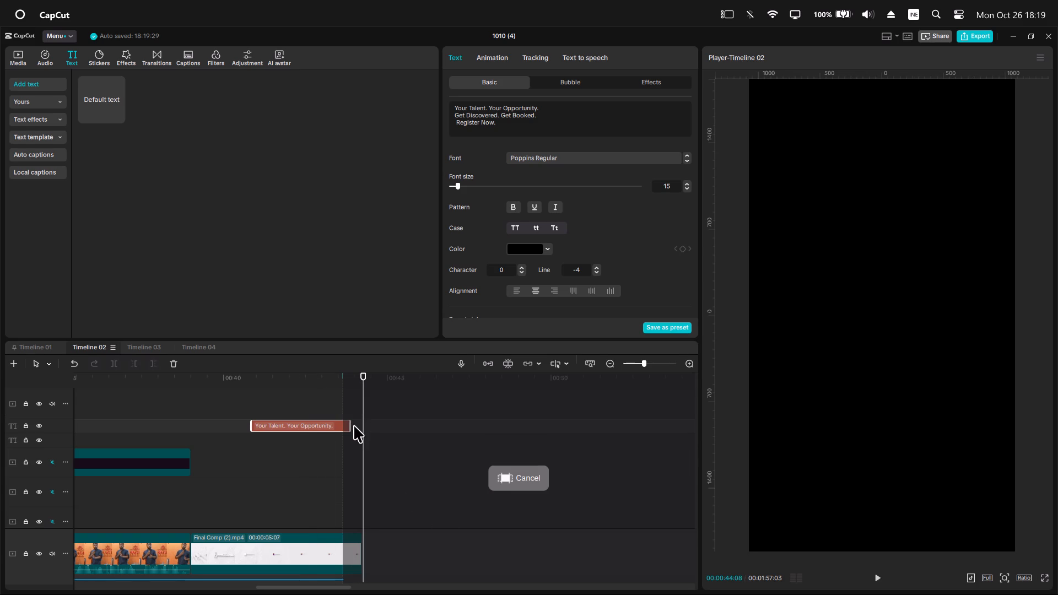
{"action": "left_click_drag", "start_coordinate": [352, 425], "coordinate": [363, 430]}
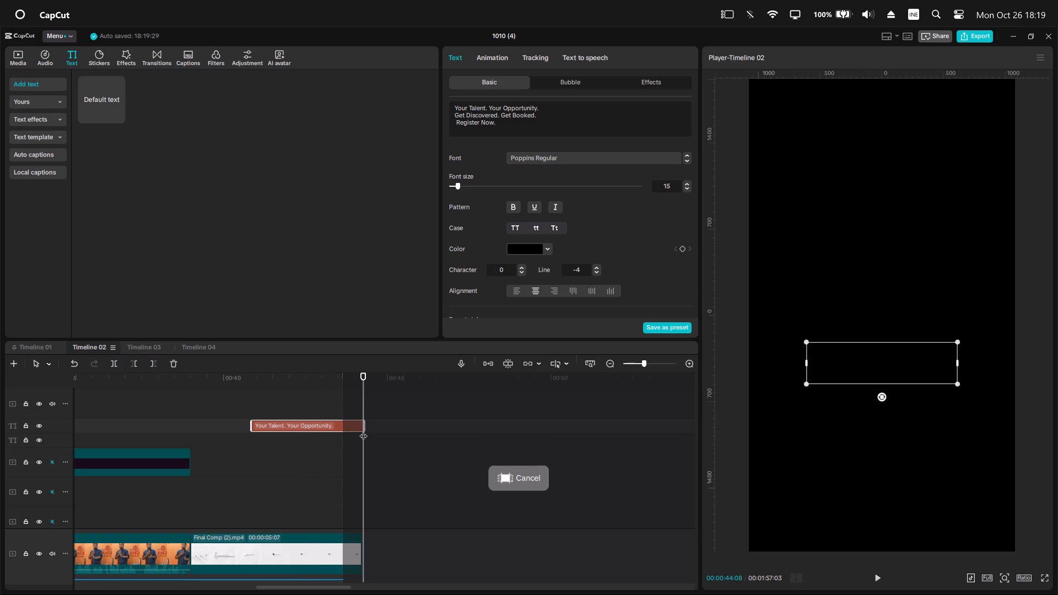
Set Timeline 02's out point at 00:00:44:08 and check the final frames.
{"action": "key", "text": "o"}
{"action": "scroll", "coordinate": [363, 430], "scroll_direction": "down", "scroll_amount": 2}
{"action": "left_click", "coordinate": [350, 383]}
{"action": "scroll", "coordinate": [350, 414], "scroll_direction": "down", "scroll_amount": 7}
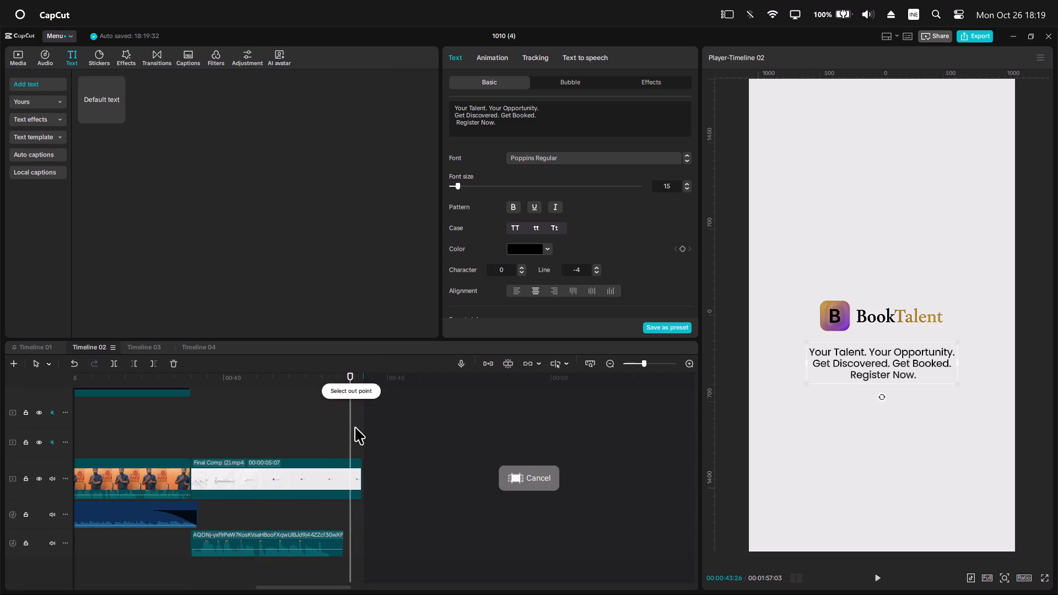
{"action": "scroll", "coordinate": [355, 427], "scroll_direction": "down", "scroll_amount": 1}
{"action": "left_click", "coordinate": [843, 451]}
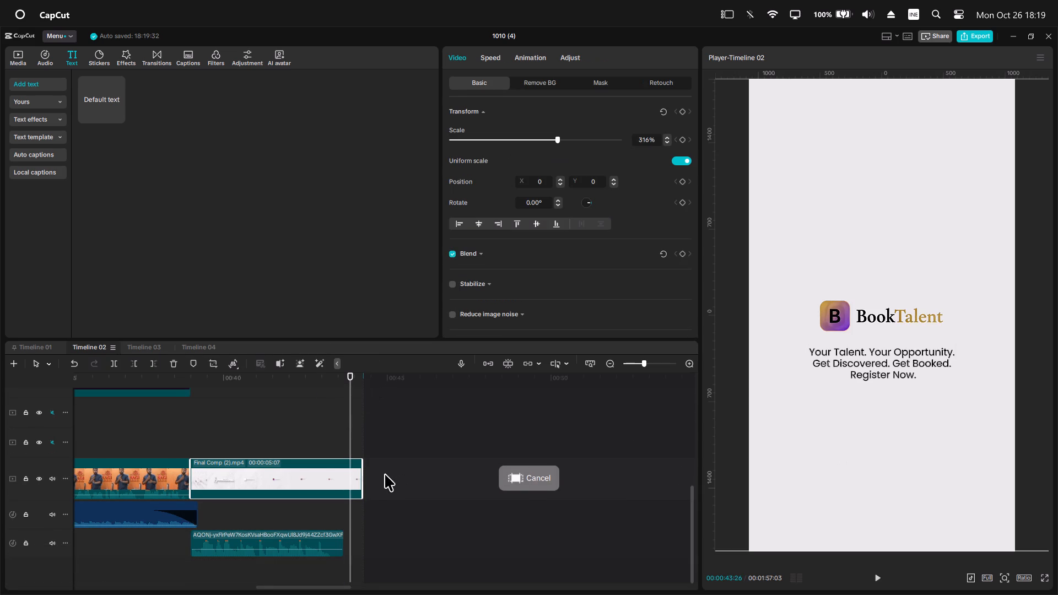
Preview the ending, search the text entrance animations for "type", try Type 1, and apply Type 2 to the tagline.
{"action": "scroll", "coordinate": [385, 474], "scroll_direction": "up", "scroll_amount": 3, "text": "ctrl"}
{"action": "scroll", "coordinate": [337, 486], "scroll_direction": "up", "scroll_amount": 3}
{"action": "left_click", "coordinate": [158, 382]}
{"action": "key", "text": "space"}
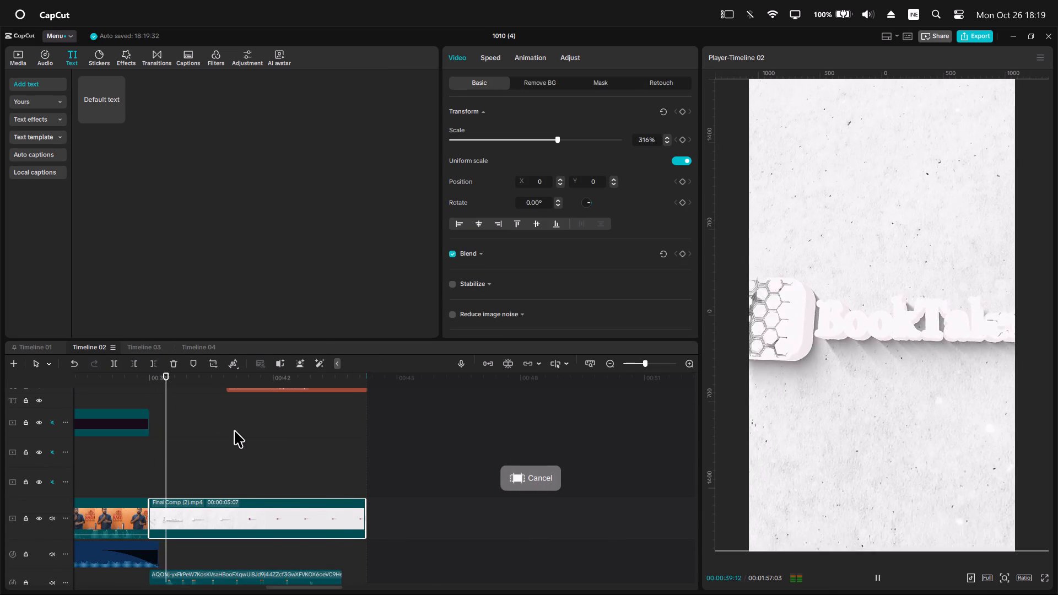
{"action": "scroll", "coordinate": [234, 430], "scroll_direction": "up", "scroll_amount": 6}
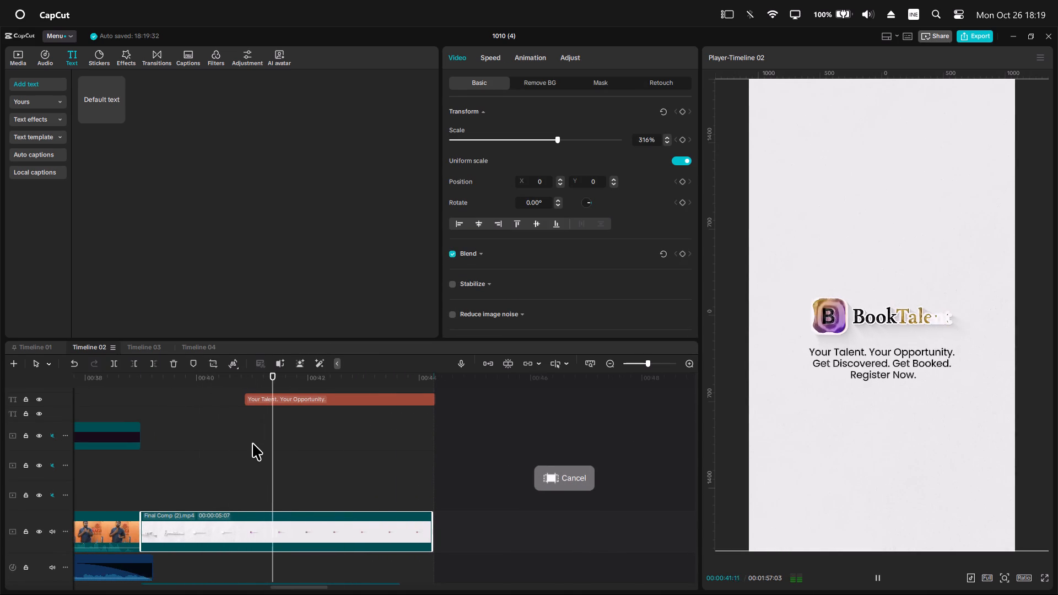
{"action": "key", "text": "space"}
{"action": "scroll", "coordinate": [225, 406], "scroll_direction": "up", "scroll_amount": 1}
{"action": "left_click", "coordinate": [256, 409]}
{"action": "left_click", "coordinate": [499, 58]}
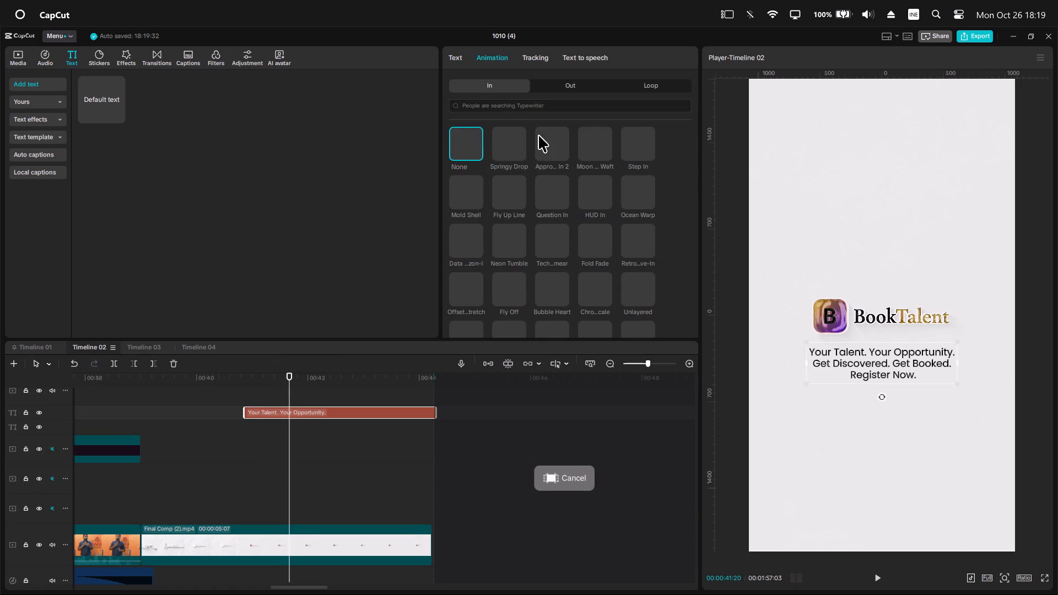
{"action": "left_click", "coordinate": [519, 107]}
{"action": "left_click", "coordinate": [539, 149]}
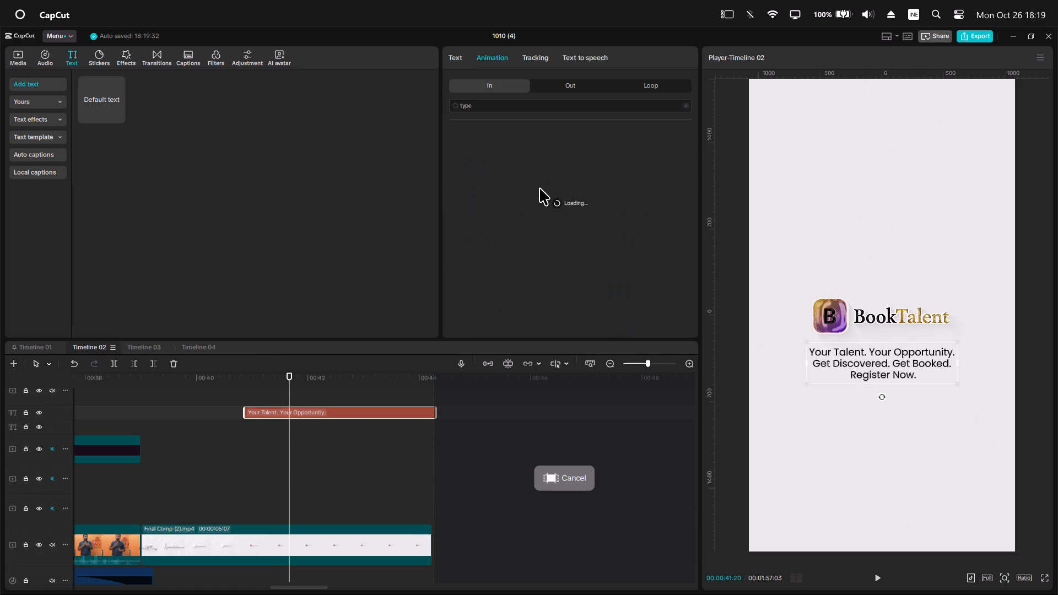
{"action": "left_click", "coordinate": [506, 144]}
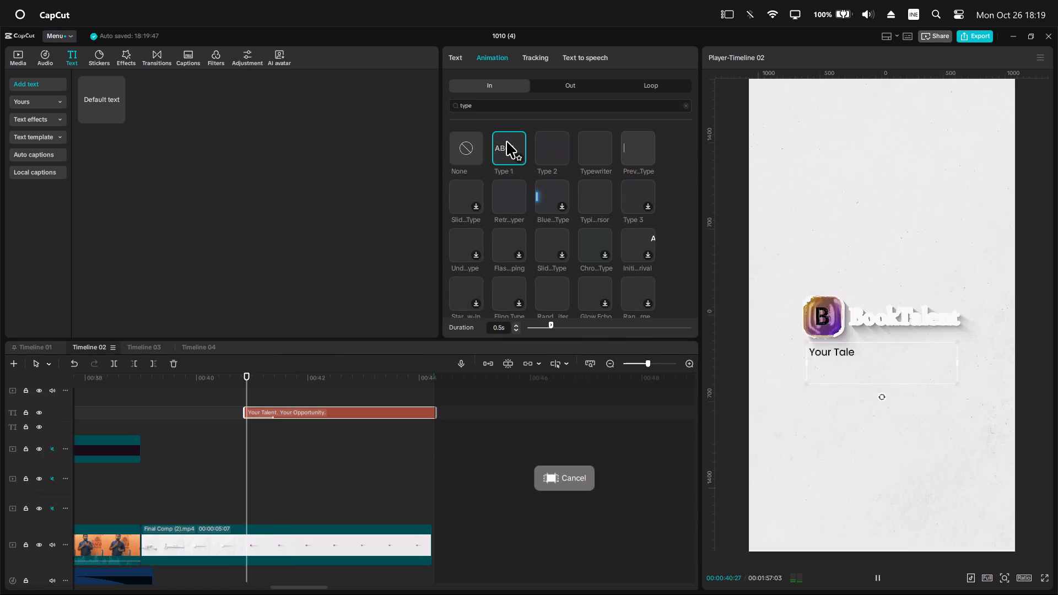
{"action": "left_click", "coordinate": [550, 147]}
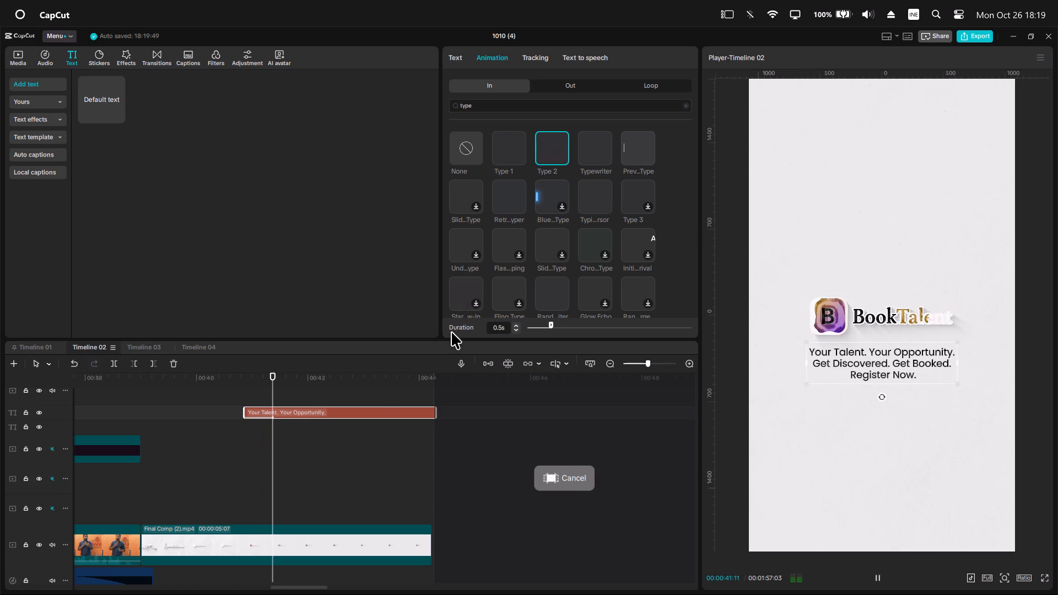
Extend the tagline text clip's start slightly earlier and play the ending to check its timing.
{"action": "left_click_drag", "start_coordinate": [245, 409], "coordinate": [235, 405]}
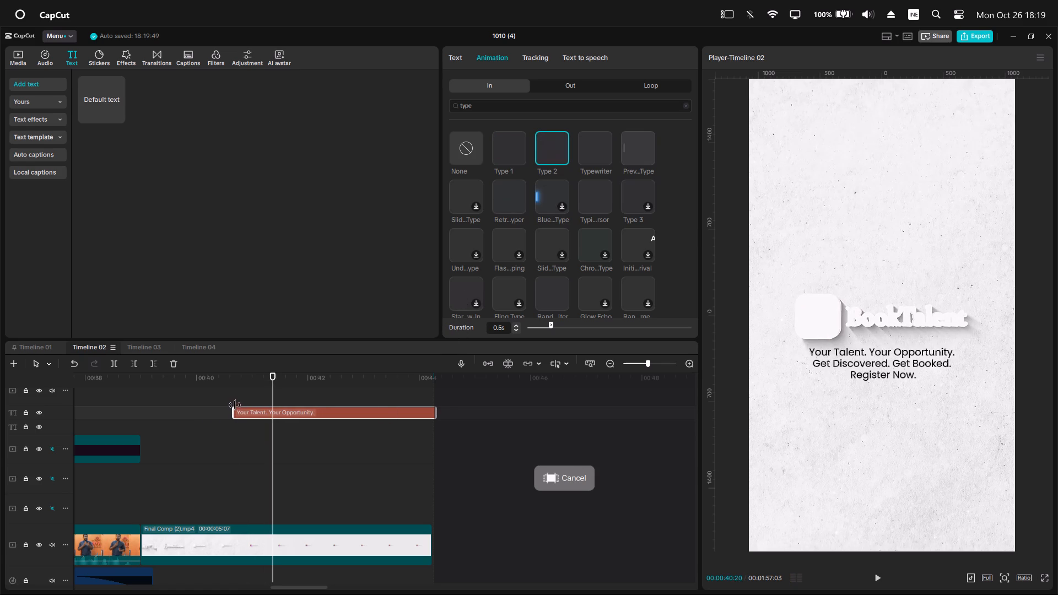
{"action": "left_click_drag", "start_coordinate": [235, 405], "coordinate": [228, 403]}
{"action": "left_click", "coordinate": [203, 382]}
{"action": "key", "text": "space"}
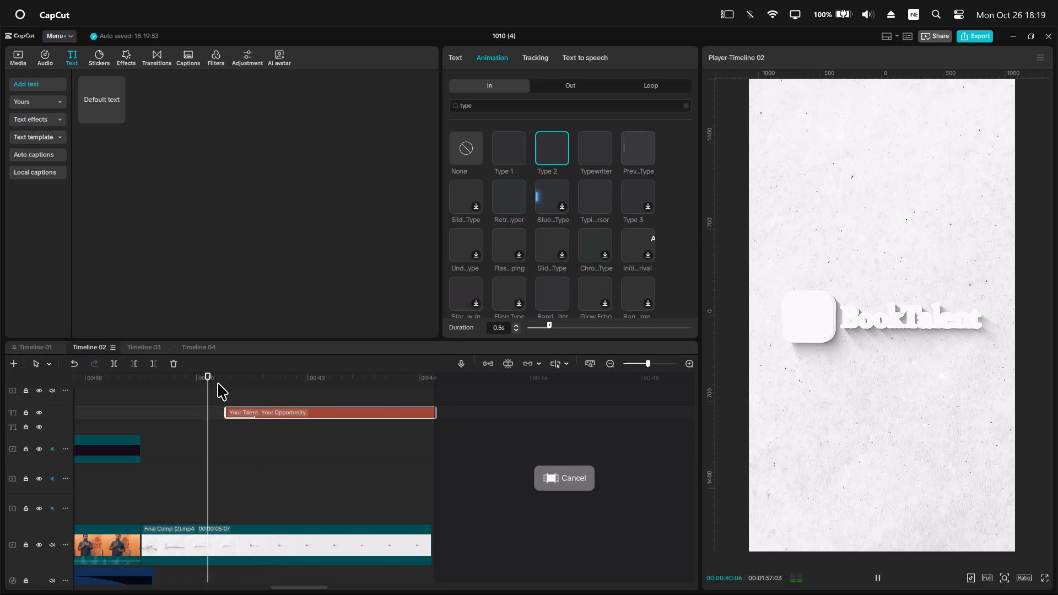
{"action": "scroll", "coordinate": [373, 432], "scroll_direction": "down", "scroll_amount": 6}
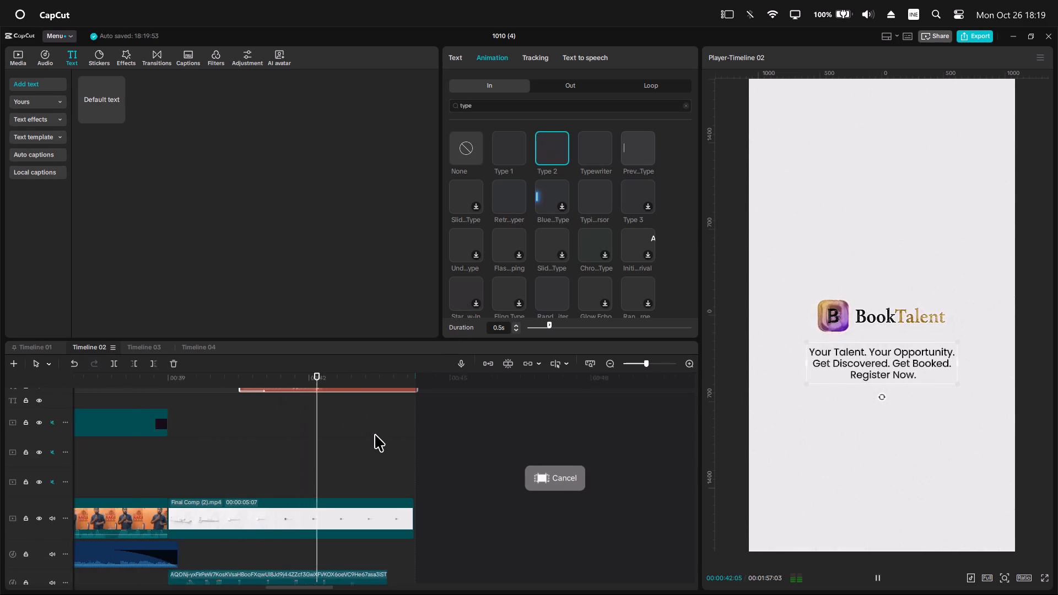
{"action": "scroll", "coordinate": [375, 434], "scroll_direction": "down", "scroll_amount": 11}
{"action": "key", "text": "space"}
Combine Final Comp (2).mp4, the tagline text and the ending's separate audio clip into one compound clip.
{"action": "scroll", "coordinate": [359, 516], "scroll_direction": "up", "scroll_amount": 2}
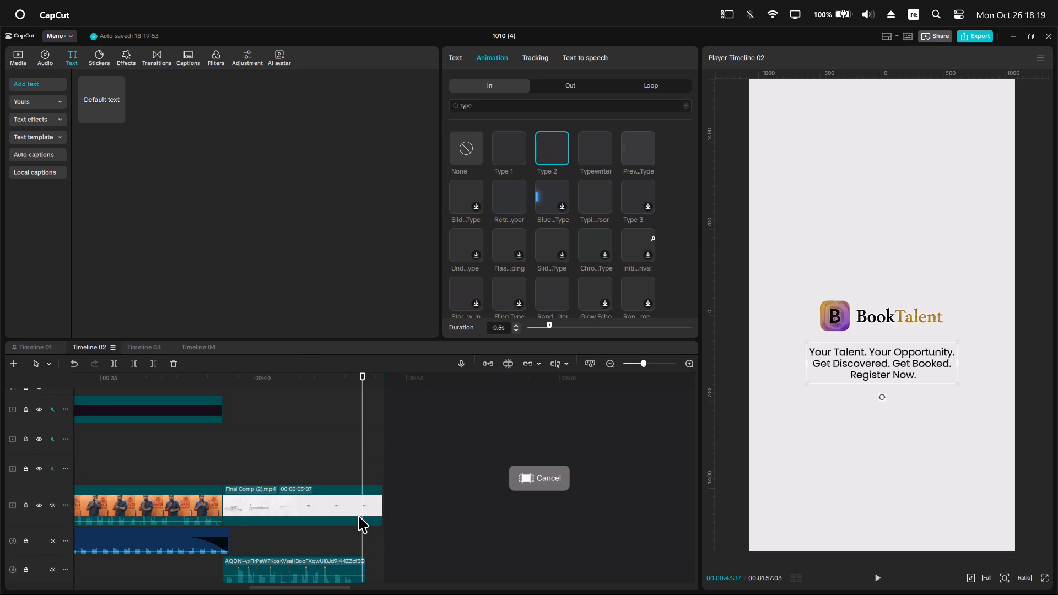
{"action": "left_click", "coordinate": [358, 515]}
{"action": "scroll", "coordinate": [358, 515], "scroll_direction": "up", "scroll_amount": 4}
{"action": "left_click", "coordinate": [348, 421], "text": "ctrl"}
{"action": "scroll", "coordinate": [341, 446], "scroll_direction": "down", "scroll_amount": 10}
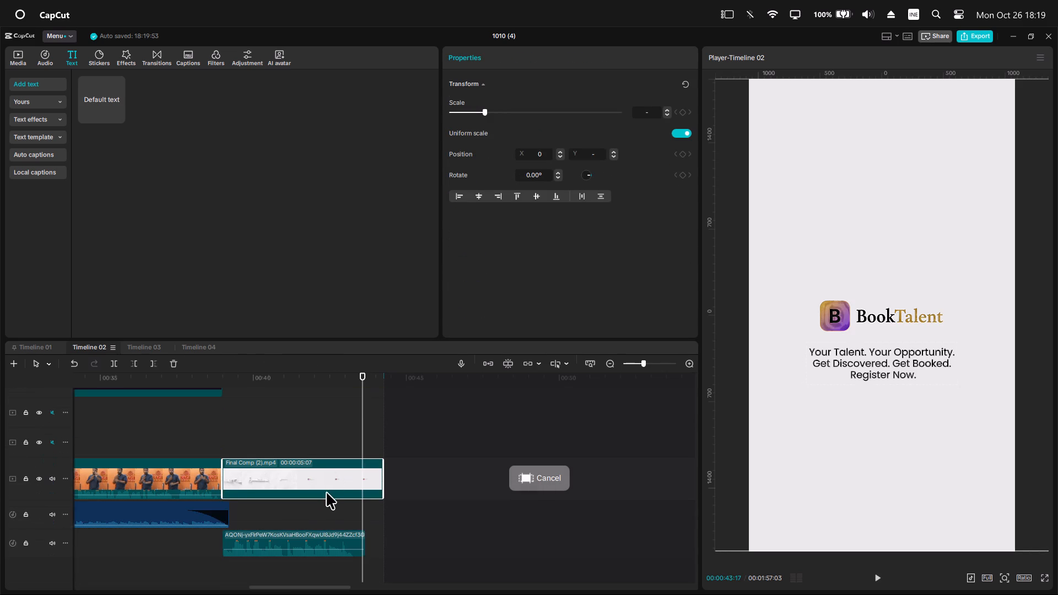
{"action": "left_click", "coordinate": [322, 551], "text": "ctrl"}
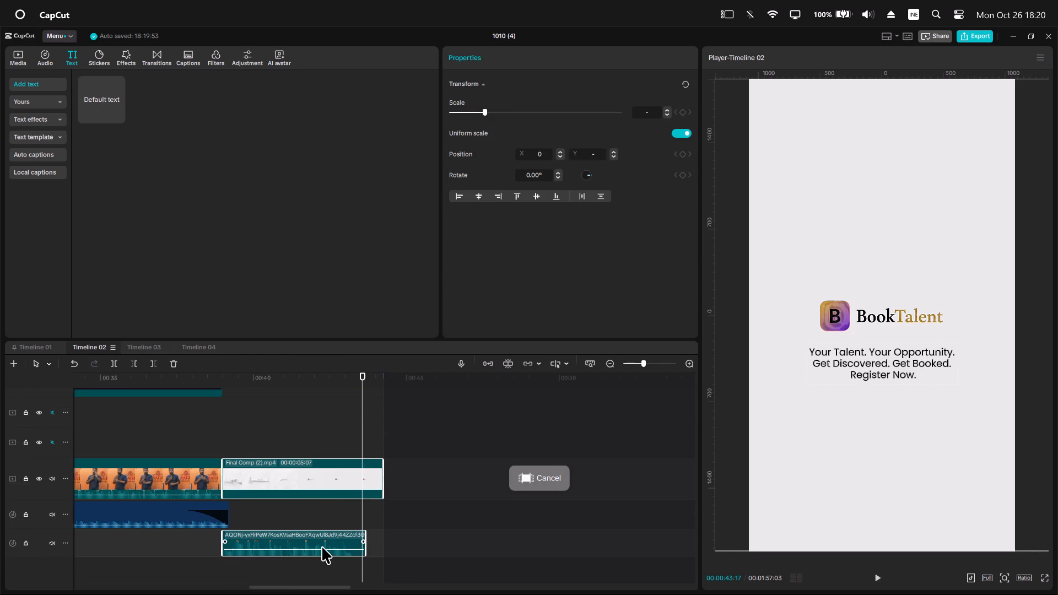
{"action": "key", "text": "alt+g"}
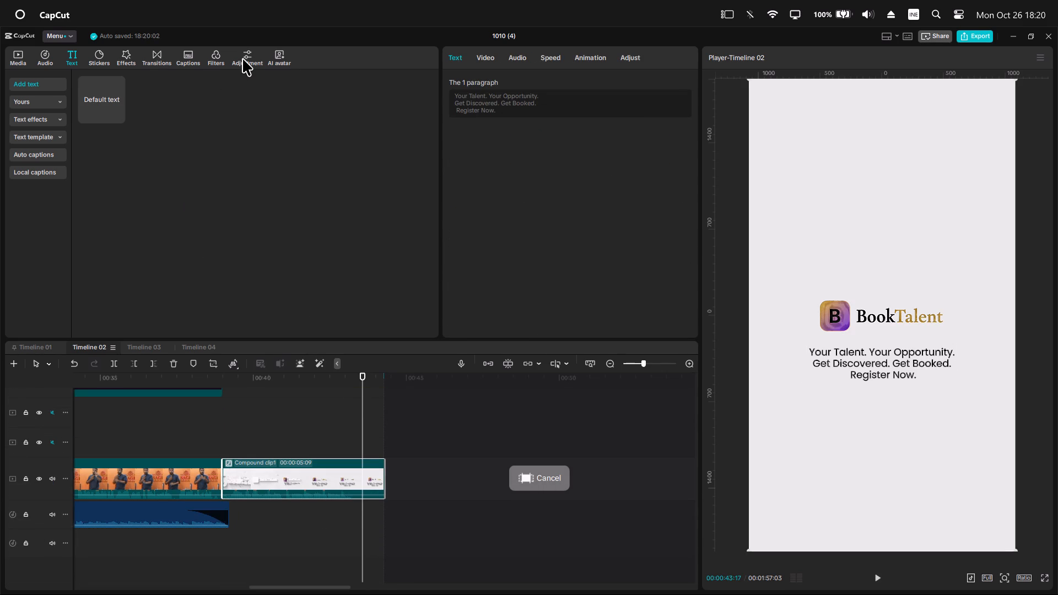
Add the Classic White Flash transition between the last CS731.MP4 clip and the ending compound clip on Timeline 02.
{"action": "left_click", "coordinate": [156, 53]}
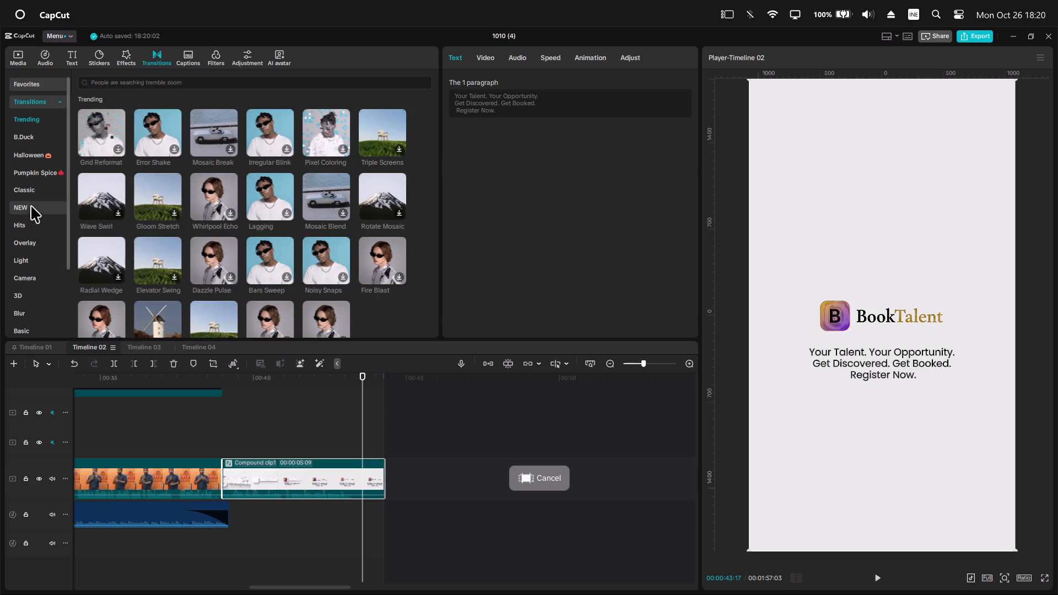
{"action": "left_click", "coordinate": [50, 191]}
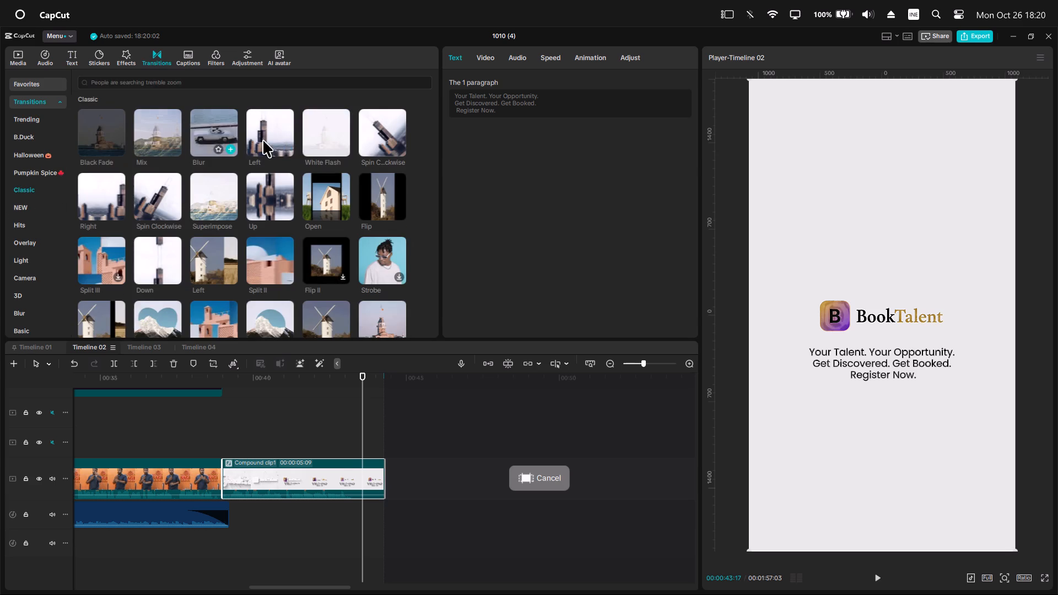
{"action": "left_click_drag", "start_coordinate": [324, 126], "coordinate": [218, 483]}
Set Timeline 02's out point at 00:00:44:07, at the end of the compound clip.
{"action": "scroll", "coordinate": [253, 471], "scroll_direction": "down", "scroll_amount": 2, "text": "ctrl"}
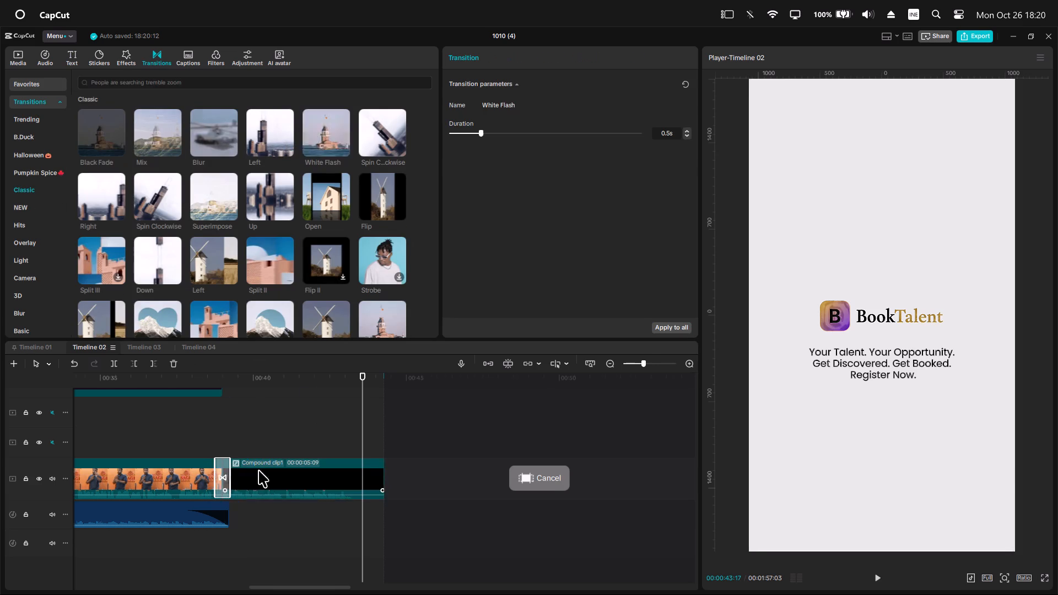
{"action": "scroll", "coordinate": [258, 470], "scroll_direction": "down", "scroll_amount": 20, "text": "ctrl"}
{"action": "scroll", "coordinate": [258, 470], "scroll_direction": "down", "scroll_amount": 11, "text": "ctrl"}
{"action": "scroll", "coordinate": [356, 446], "scroll_direction": "up", "scroll_amount": 6}
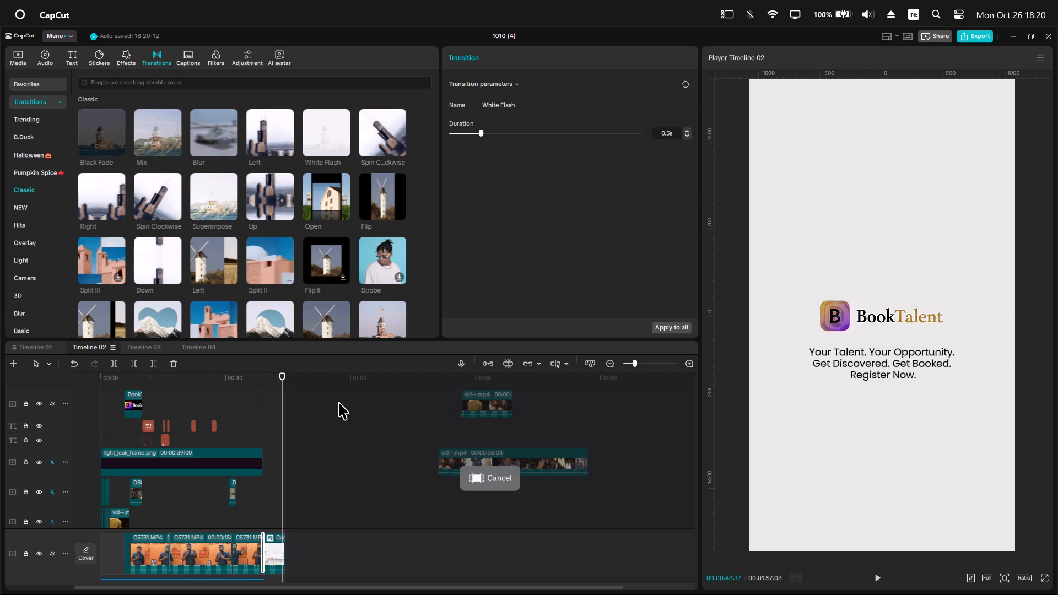
{"action": "left_click_drag", "start_coordinate": [280, 383], "coordinate": [292, 391]}
{"action": "scroll", "coordinate": [318, 428], "scroll_direction": "up", "scroll_amount": 8, "text": "ctrl"}
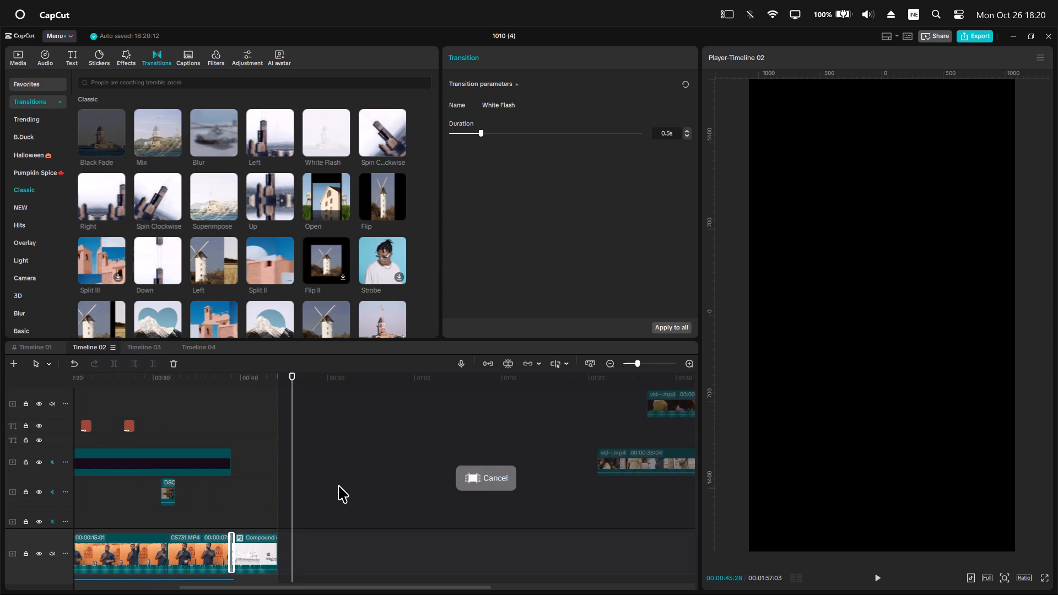
{"action": "key", "text": "Up"}
{"action": "key", "text": "Left"}
{"action": "key", "text": "o"}
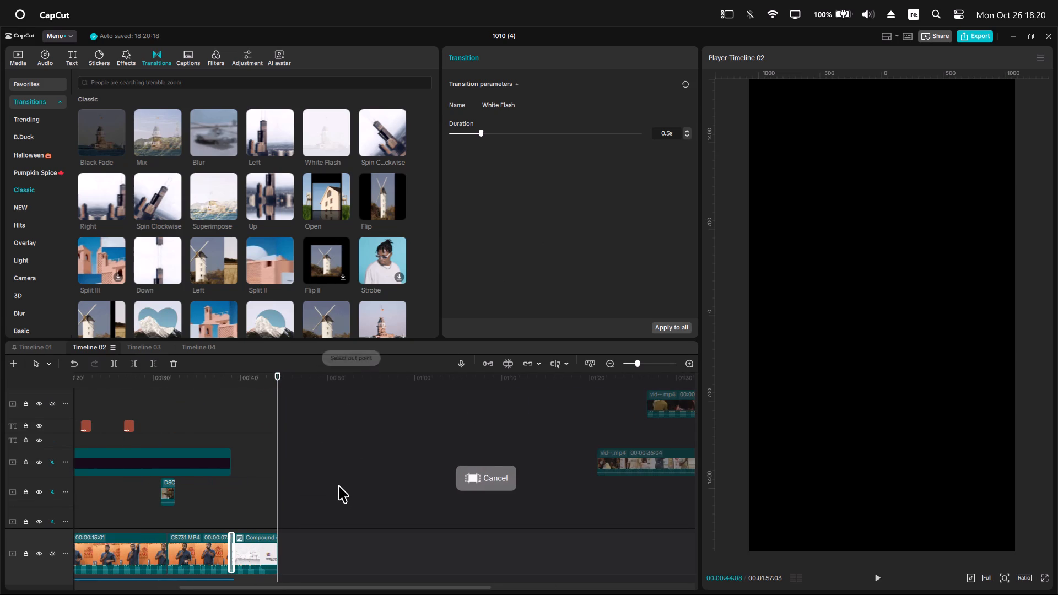
{"action": "scroll", "coordinate": [303, 569], "scroll_direction": "up", "scroll_amount": 9, "text": "ctrl"}
{"action": "scroll", "coordinate": [308, 553], "scroll_direction": "down", "scroll_amount": 7}
{"action": "scroll", "coordinate": [344, 529], "scroll_direction": "up", "scroll_amount": 12, "text": "ctrl"}
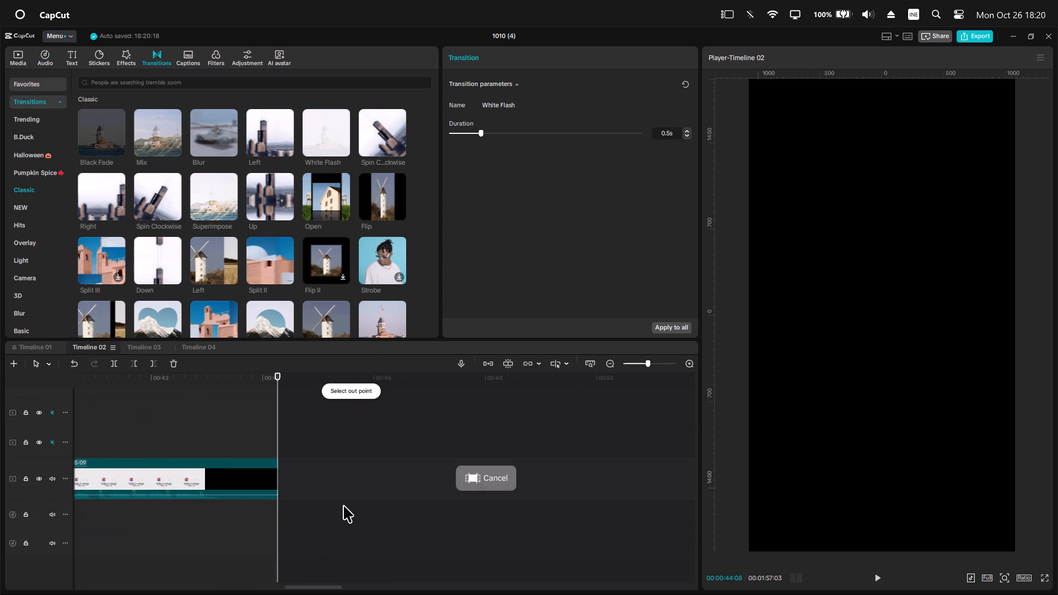
{"action": "key", "text": "Left"}
{"action": "key", "text": "Left"}
{"action": "key", "text": "Right"}
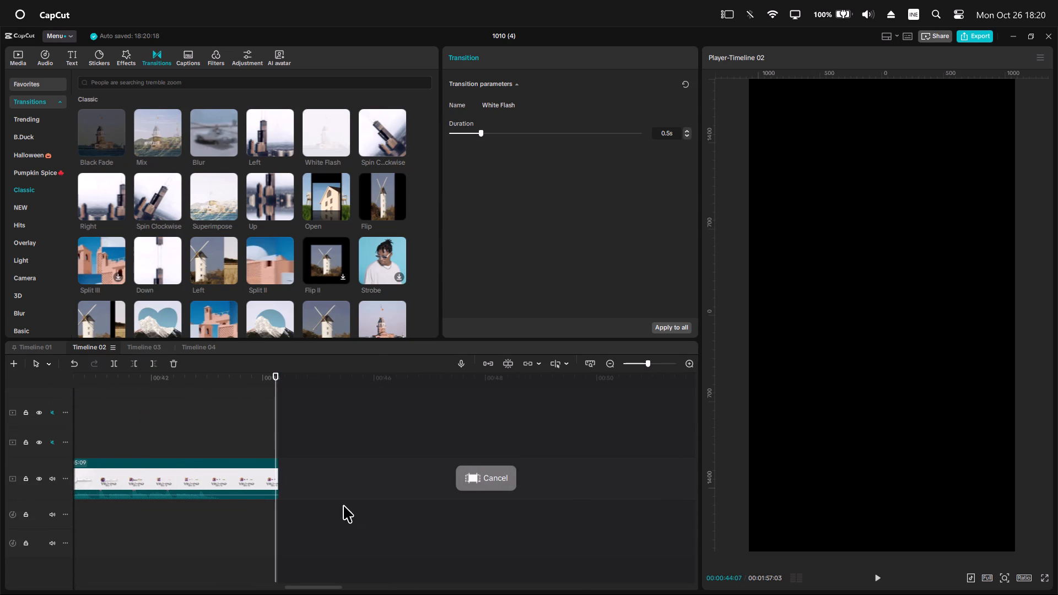
{"action": "key", "text": "o"}
Export Timeline 02 as BOOK_TALENT__MR_PANKAJ_FINAL in mp4 at 2K and 30fps, and close the export window.
{"action": "scroll", "coordinate": [342, 495], "scroll_direction": "down", "scroll_amount": 20, "text": "ctrl"}
{"action": "scroll", "coordinate": [342, 495], "scroll_direction": "down", "scroll_amount": 11, "text": "ctrl"}
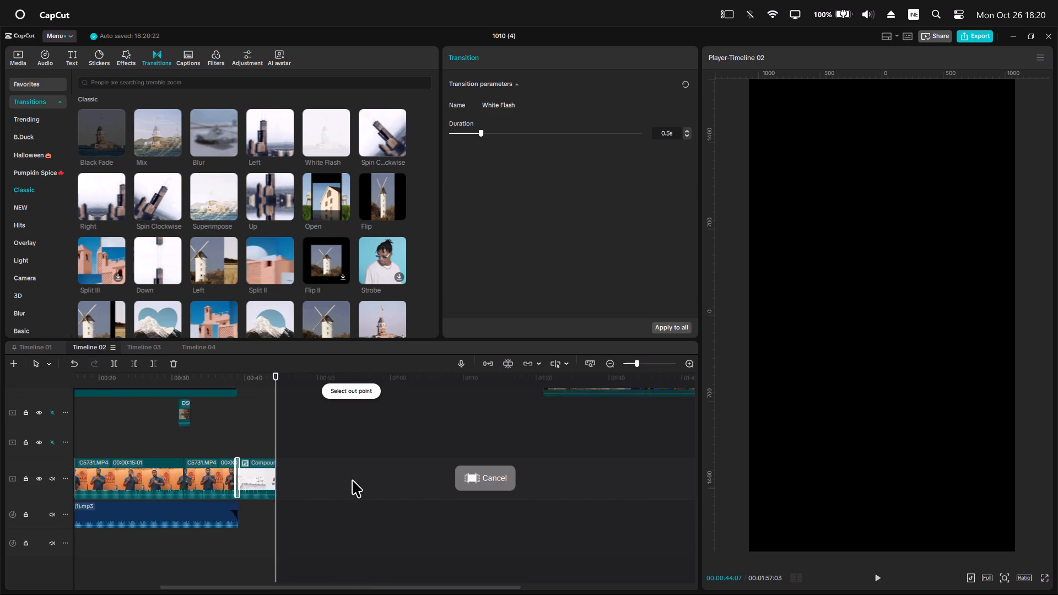
{"action": "scroll", "coordinate": [352, 480], "scroll_direction": "down", "scroll_amount": 13, "text": "ctrl"}
{"action": "left_click", "coordinate": [983, 35]}
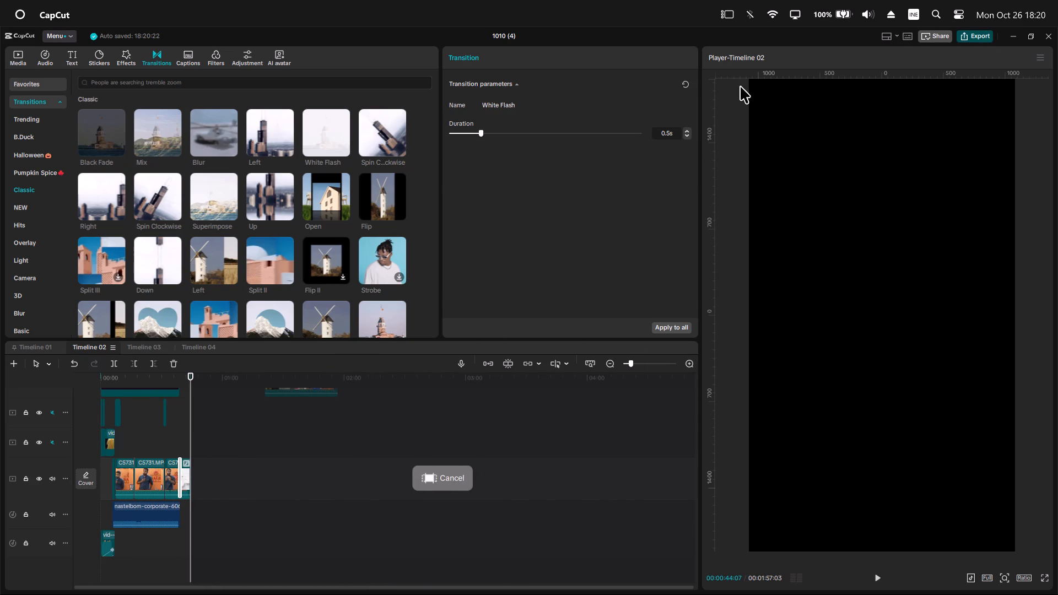
{"action": "left_click_drag", "start_coordinate": [628, 181], "coordinate": [582, 180]}
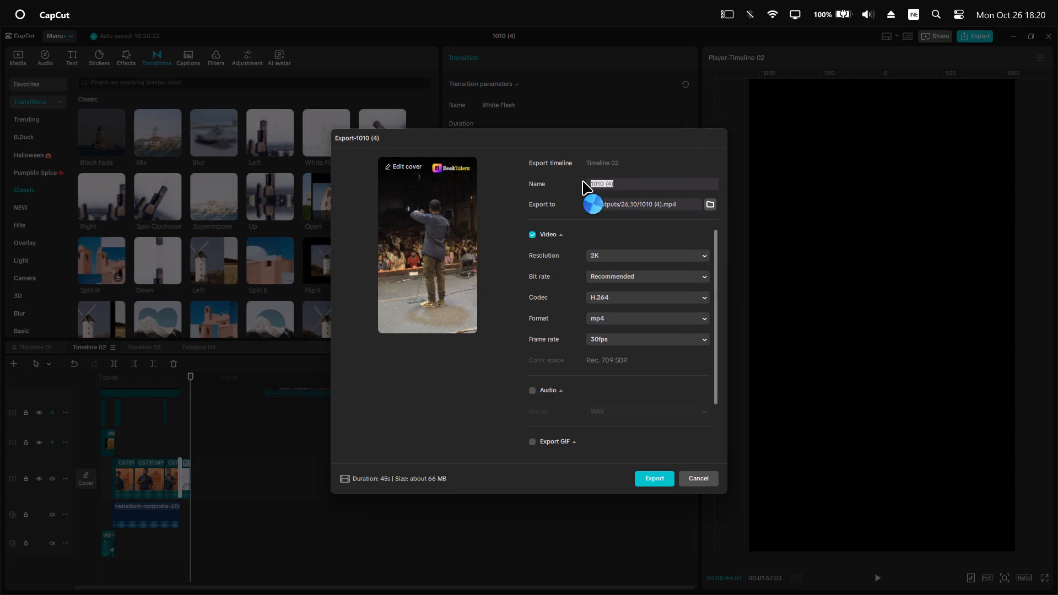
{"action": "key", "text": "shift+a"}
{"action": "key", "text": "BackSpace"}
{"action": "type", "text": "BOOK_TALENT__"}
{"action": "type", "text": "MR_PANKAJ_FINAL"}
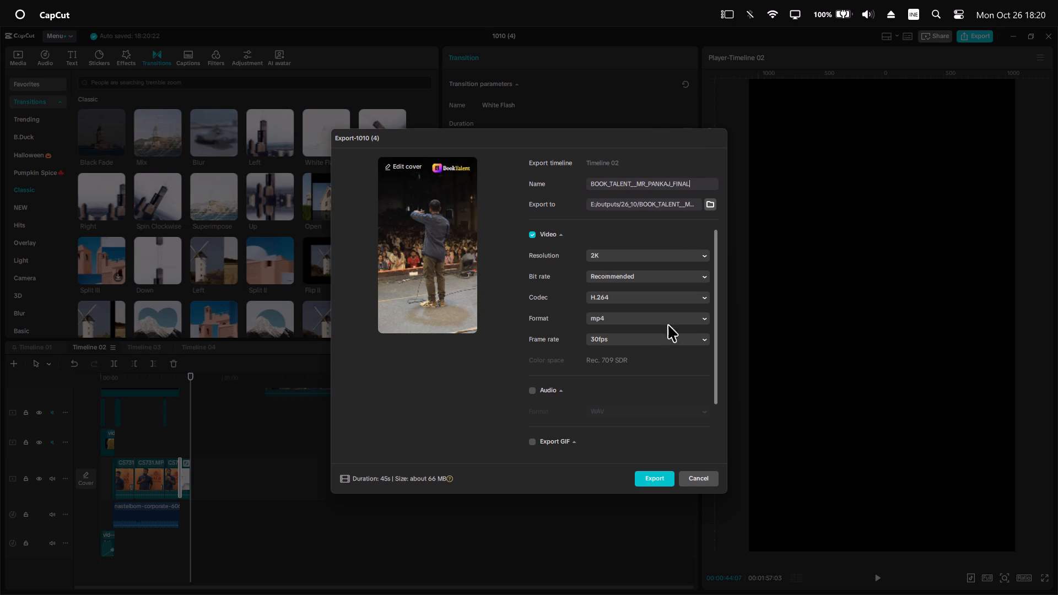
{"action": "left_click", "coordinate": [656, 472]}
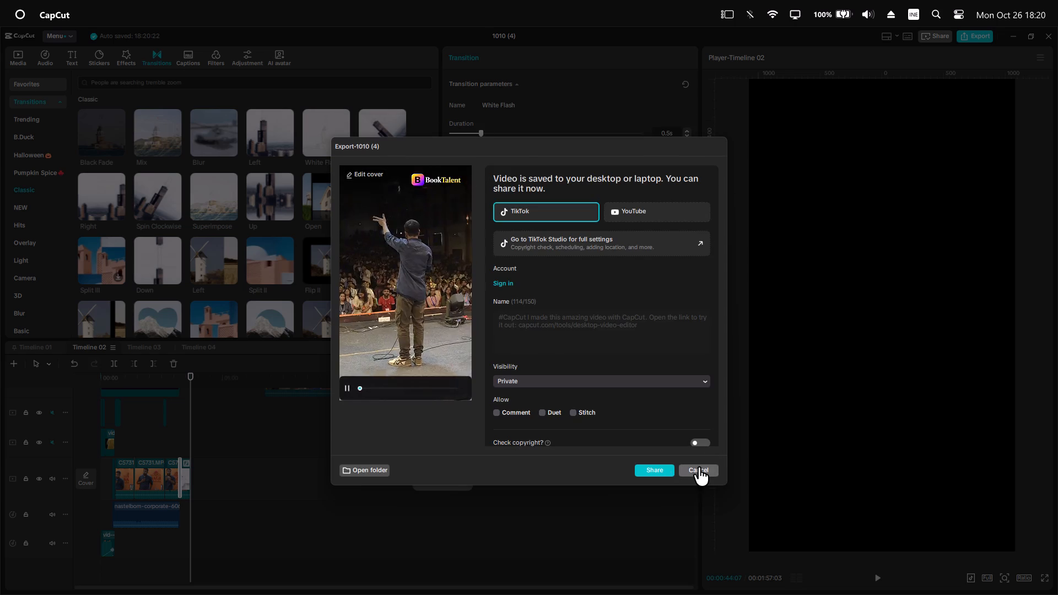
{"action": "left_click", "coordinate": [698, 467]}
Replace Timeline 04's ending clip with the compound clip copied from Timeline 02, placed on the main track directly after the last CS730.MP4 clip.
{"action": "left_click_drag", "start_coordinate": [219, 469], "coordinate": [185, 466]}
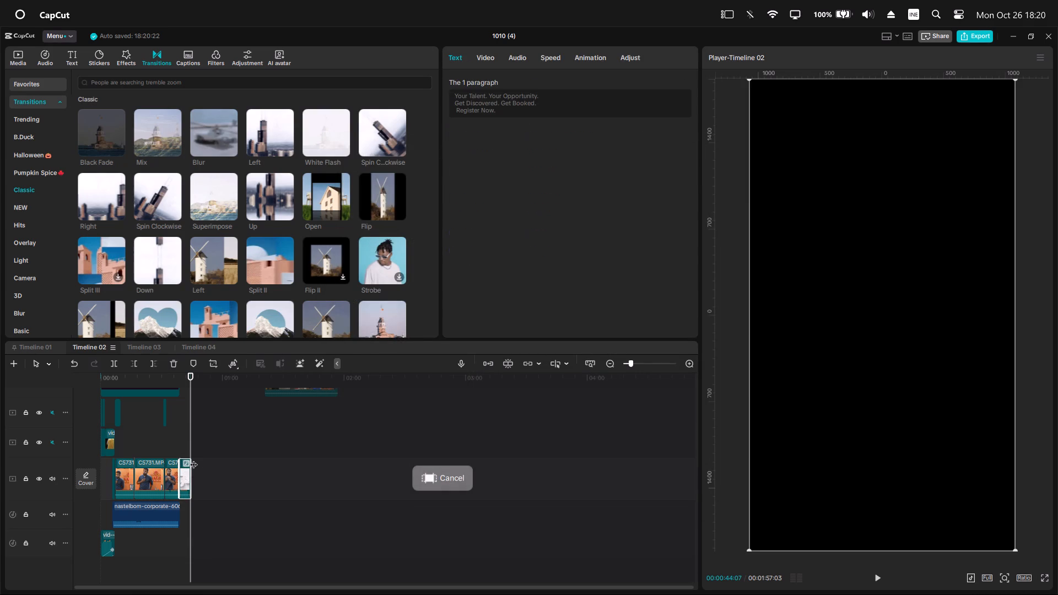
{"action": "key", "text": "ctrl+c"}
{"action": "key", "text": "ctrl+c"}
{"action": "left_click", "coordinate": [186, 346]}
{"action": "scroll", "coordinate": [242, 507], "scroll_direction": "up", "scroll_amount": 3, "text": "ctrl"}
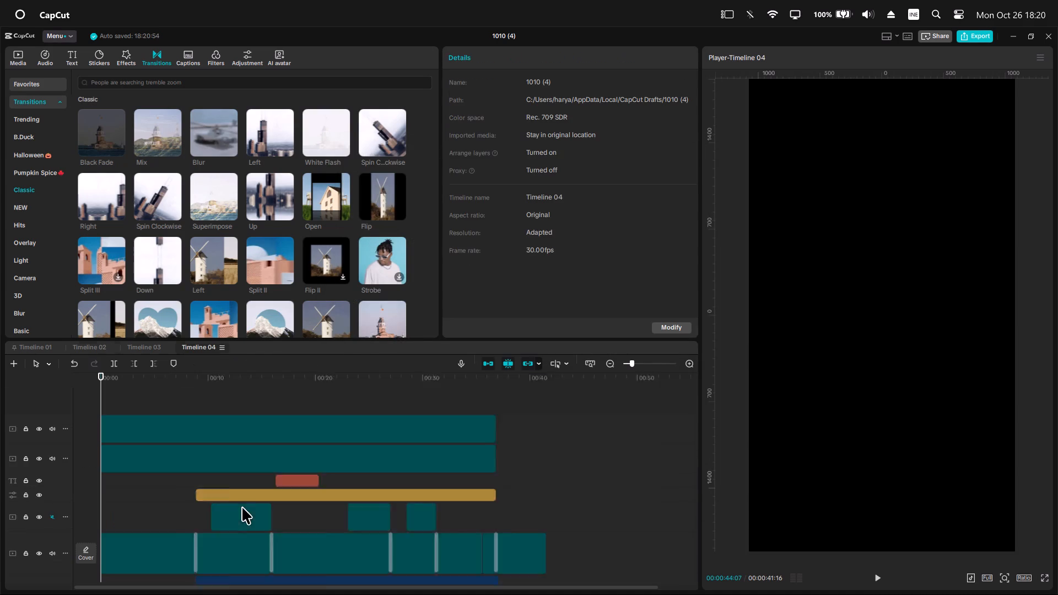
{"action": "scroll", "coordinate": [242, 507], "scroll_direction": "up", "scroll_amount": 2, "text": "ctrl"}
{"action": "scroll", "coordinate": [263, 493], "scroll_direction": "down", "scroll_amount": 5, "text": "ctrl"}
{"action": "scroll", "coordinate": [263, 493], "scroll_direction": "down", "scroll_amount": 6}
{"action": "scroll", "coordinate": [360, 474], "scroll_direction": "down", "scroll_amount": 4, "text": "ctrl"}
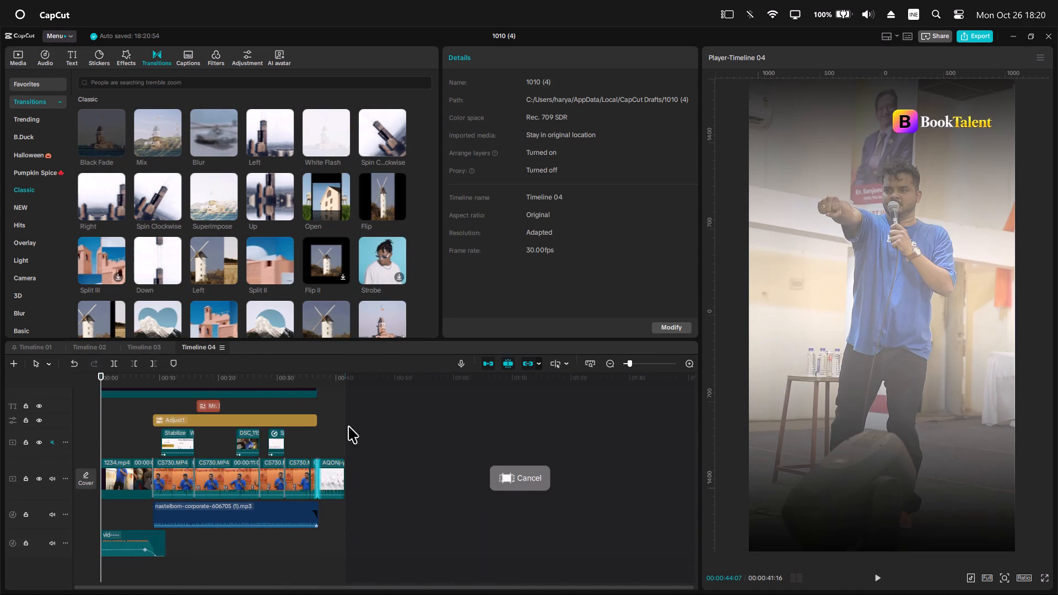
{"action": "left_click", "coordinate": [327, 388]}
{"action": "scroll", "coordinate": [354, 479], "scroll_direction": "up", "scroll_amount": 10, "text": "ctrl"}
{"action": "left_click", "coordinate": [516, 484]}
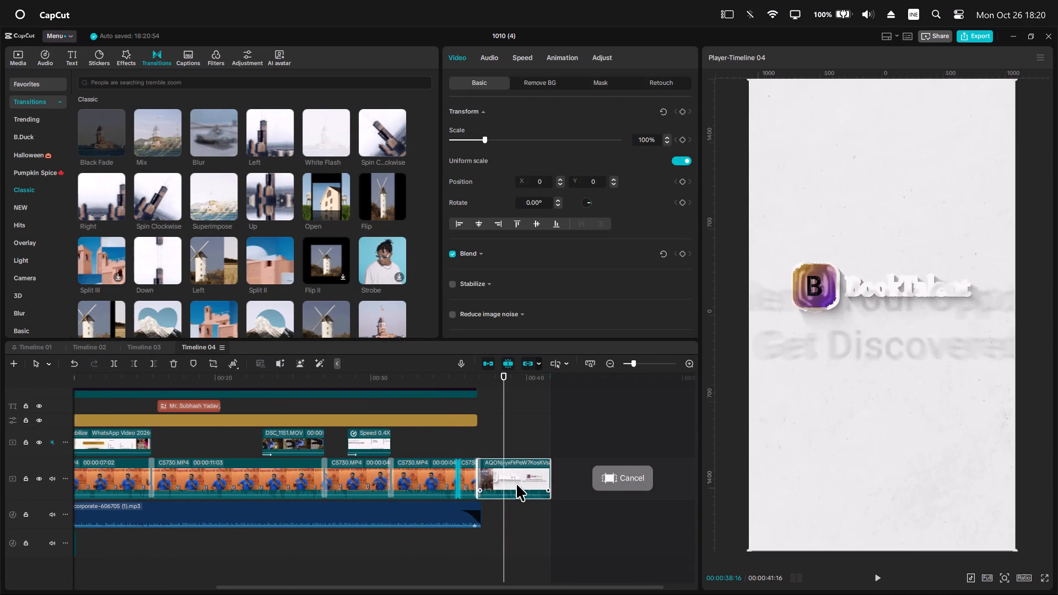
{"action": "key", "text": "z"}
{"action": "key", "text": "ctrl+v"}
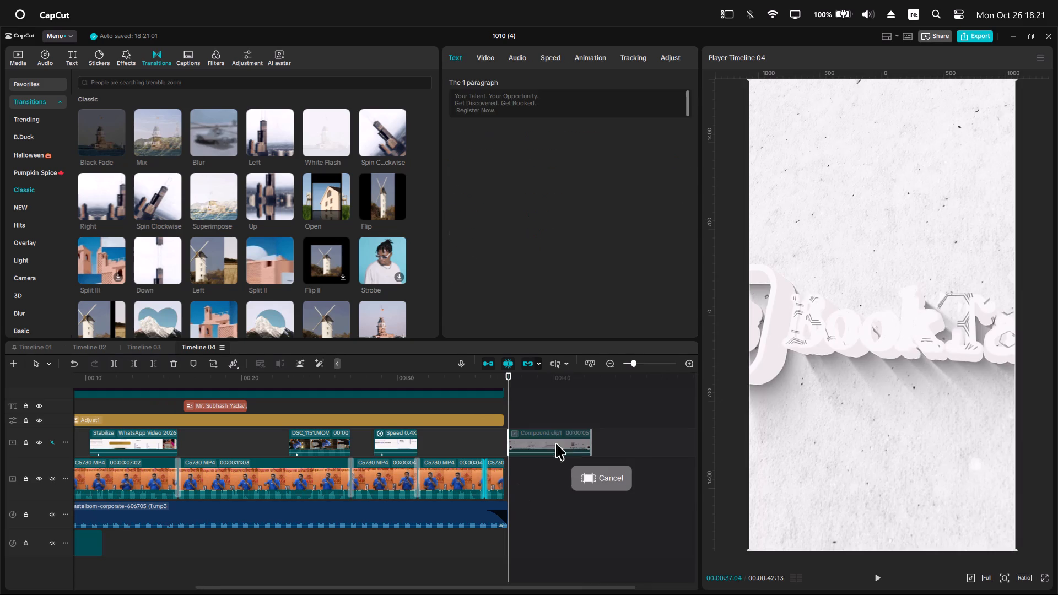
{"action": "left_click_drag", "start_coordinate": [544, 441], "coordinate": [542, 467]}
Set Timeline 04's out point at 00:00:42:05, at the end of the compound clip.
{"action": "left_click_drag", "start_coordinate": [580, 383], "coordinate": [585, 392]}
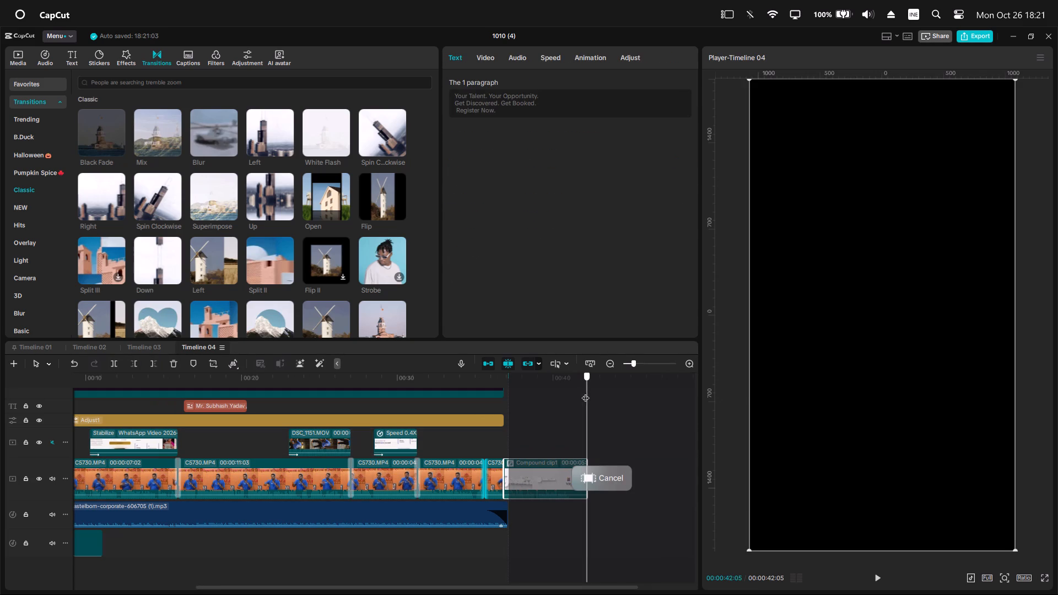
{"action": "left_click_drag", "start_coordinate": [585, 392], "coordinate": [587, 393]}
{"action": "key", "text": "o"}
Add the White Flash transition between the last CS730.MP4 clip and the compound clip on Timeline 04.
{"action": "scroll", "coordinate": [573, 440], "scroll_direction": "down", "scroll_amount": 5}
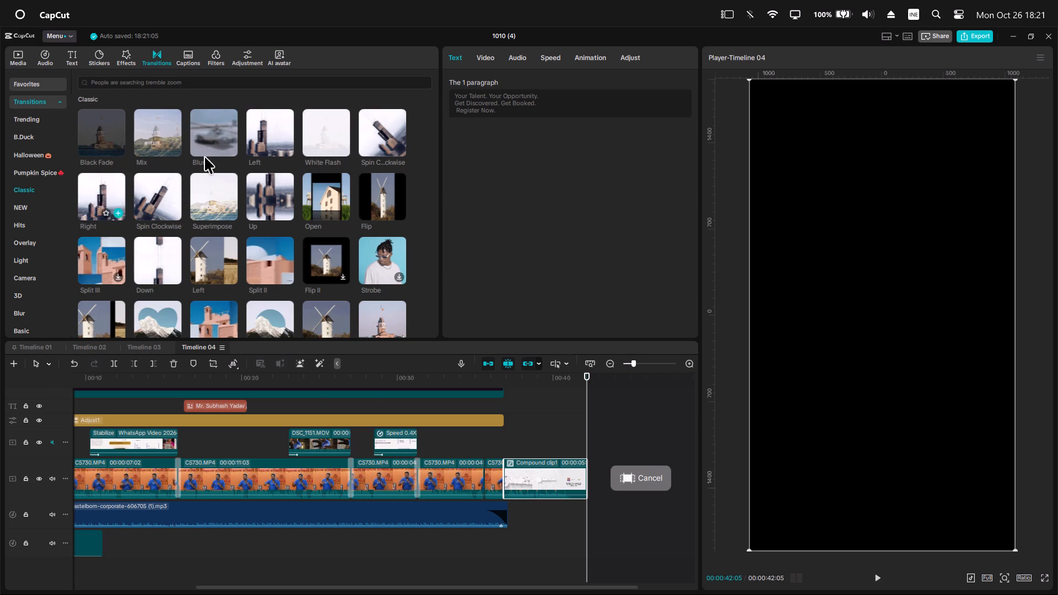
{"action": "left_click_drag", "start_coordinate": [354, 129], "coordinate": [509, 460]}
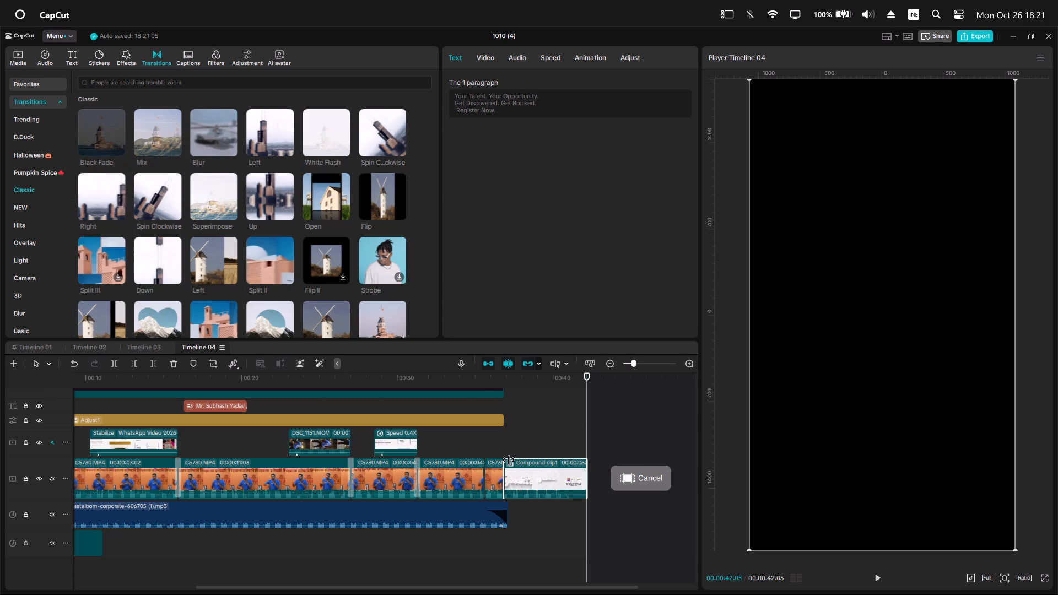
{"action": "left_click_drag", "start_coordinate": [509, 460], "coordinate": [508, 461]}
{"action": "left_click_drag", "start_coordinate": [332, 135], "coordinate": [504, 486]}
Play Timeline 04 from the White Flash transition to the end to check the transition and the tagline animation.
{"action": "left_click", "coordinate": [502, 381]}
{"action": "key", "text": "space"}
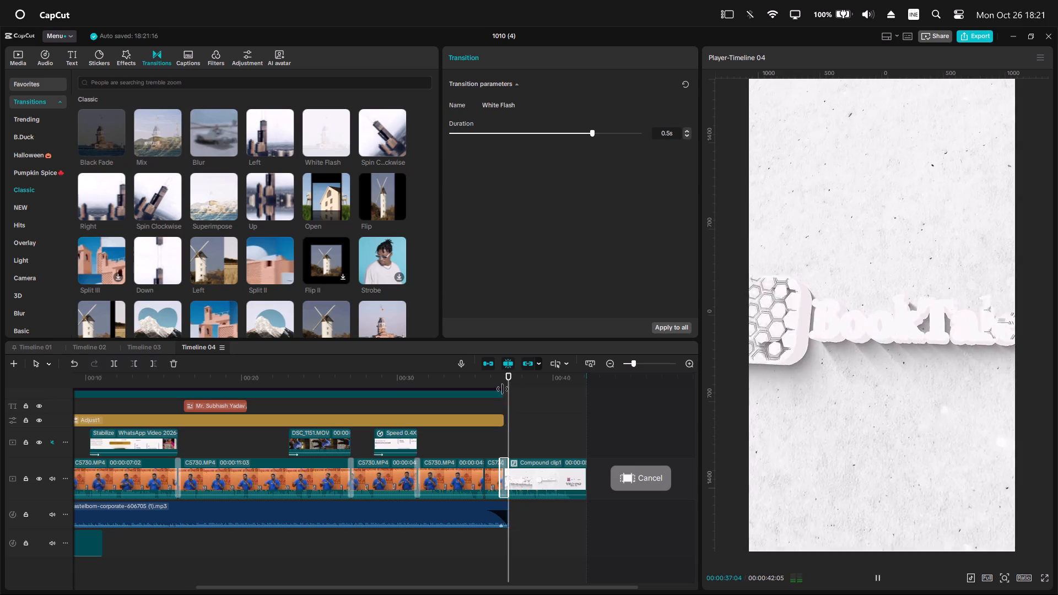
{"action": "scroll", "coordinate": [524, 412], "scroll_direction": "up", "scroll_amount": 4, "text": "ctrl"}
{"action": "scroll", "coordinate": [526, 412], "scroll_direction": "down", "scroll_amount": 3, "text": "ctrl"}
{"action": "scroll", "coordinate": [541, 416], "scroll_direction": "down", "scroll_amount": 2, "text": "alt"}
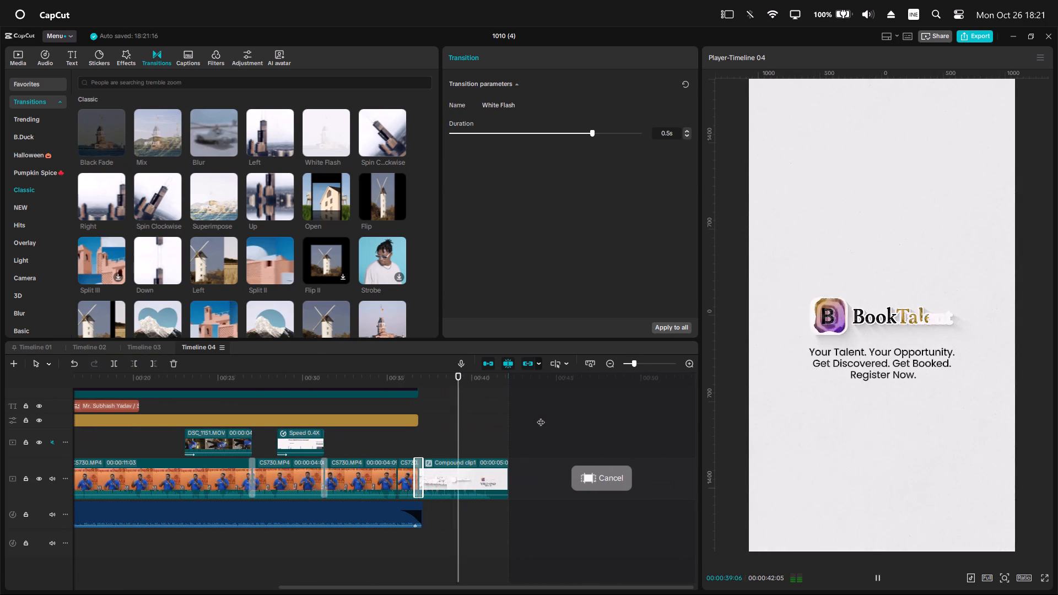
{"action": "scroll", "coordinate": [541, 416], "scroll_direction": "up", "scroll_amount": 4, "text": "ctrl"}
{"action": "key", "text": "space"}
{"action": "left_click", "coordinate": [418, 383]}
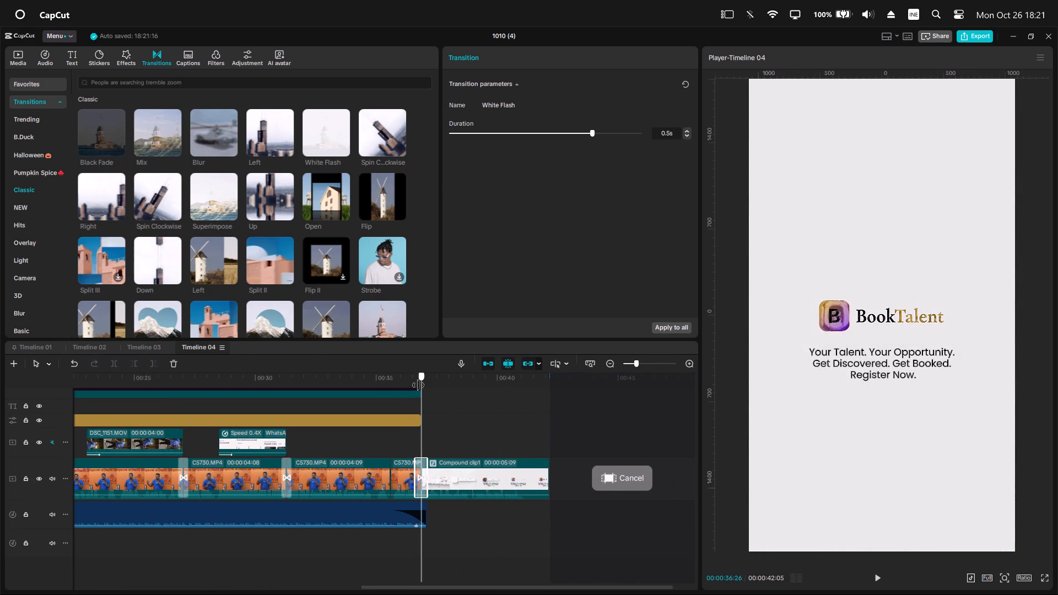
{"action": "key", "text": "space"}
{"action": "scroll", "coordinate": [527, 420], "scroll_direction": "up", "scroll_amount": 4, "text": "ctrl"}
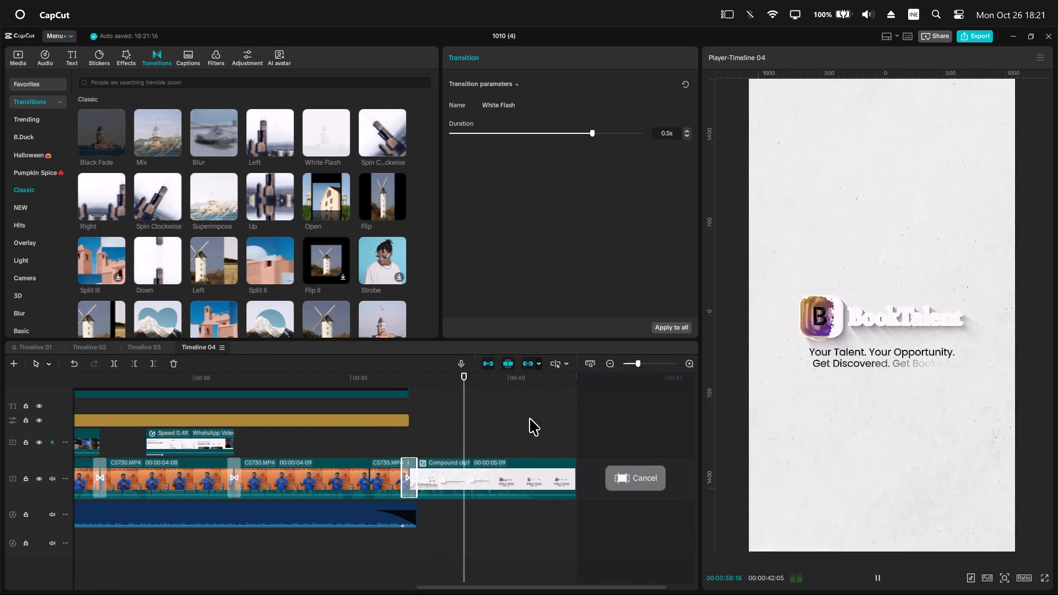
{"action": "key", "text": "space"}
{"action": "key", "text": "space"}
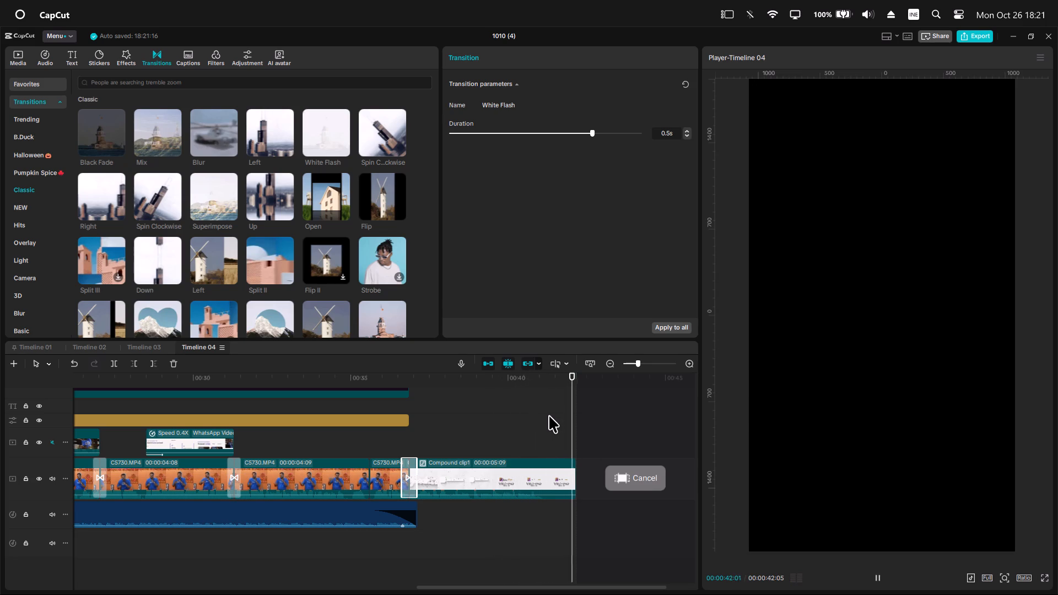
Set Timeline 04's out point at 00:00:42:01, cutting off the black frames at the end.
{"action": "key", "text": "Left"}
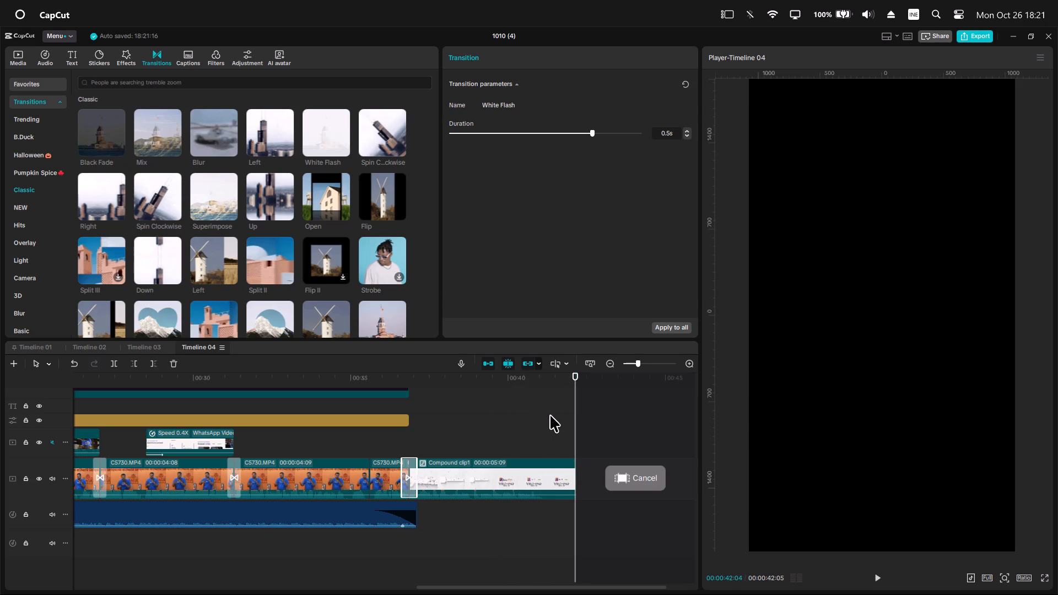
{"action": "key", "text": "Left"}
{"action": "key", "text": "Left"}
{"action": "key", "text": "Left"}
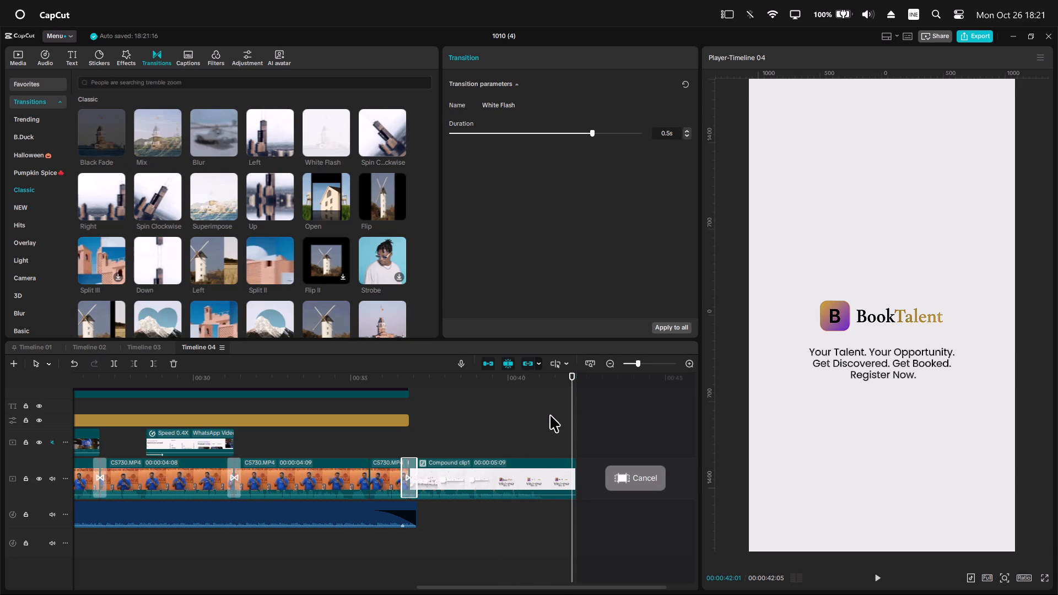
{"action": "key", "text": "o"}
Open the export settings for Timeline 04 and name the video BOOK_TALENT_SUBBU_FINAL.
{"action": "scroll", "coordinate": [584, 449], "scroll_direction": "down", "scroll_amount": 20}
{"action": "scroll", "coordinate": [584, 449], "scroll_direction": "down", "scroll_amount": 6}
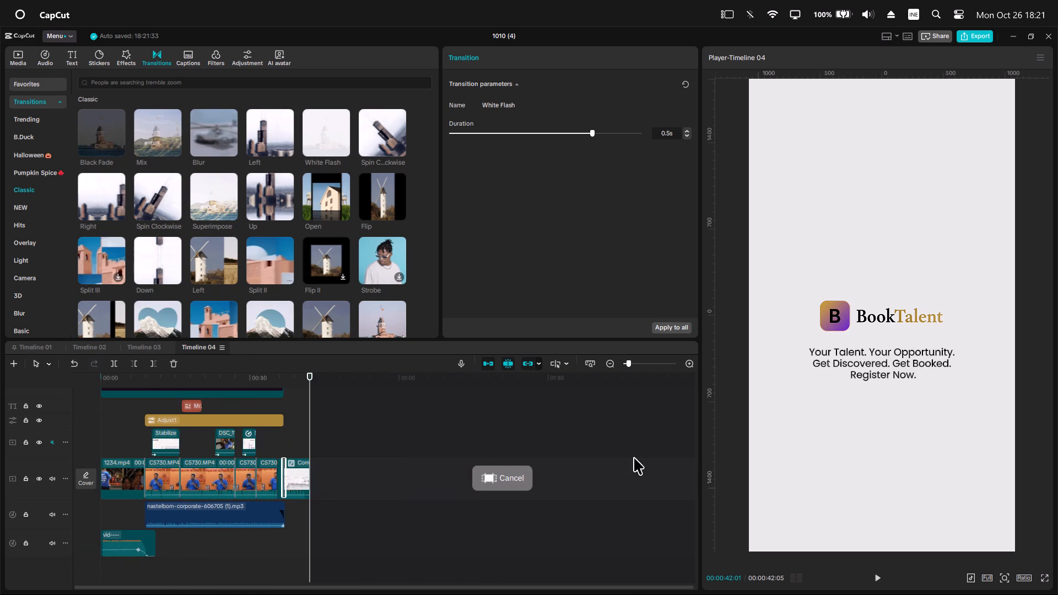
{"action": "left_click", "coordinate": [975, 37]}
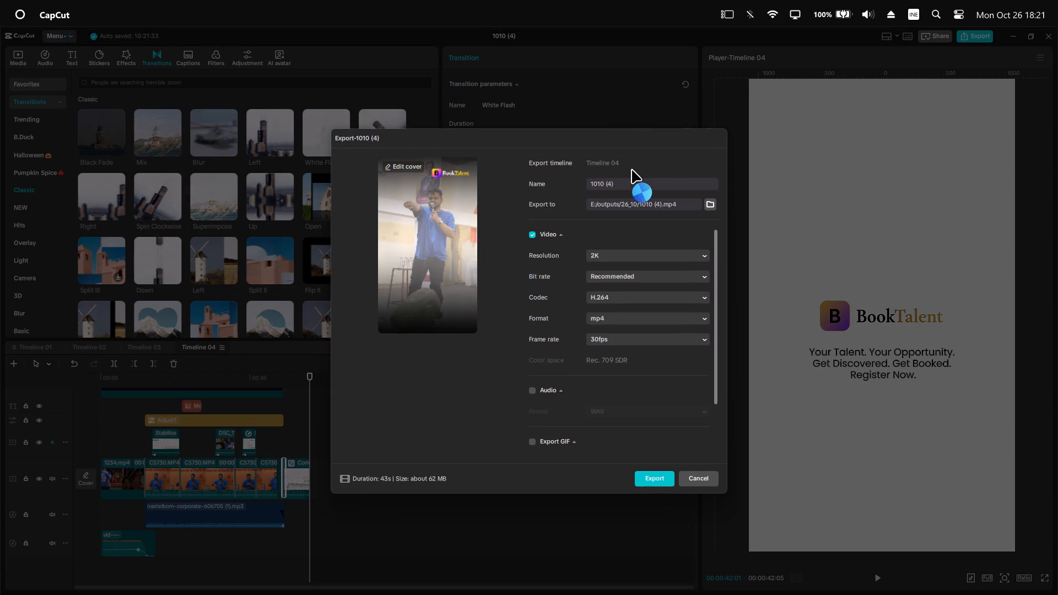
{"action": "left_click_drag", "start_coordinate": [628, 181], "coordinate": [575, 177]}
{"action": "type", "text": "BOOK_TALENT_S"}
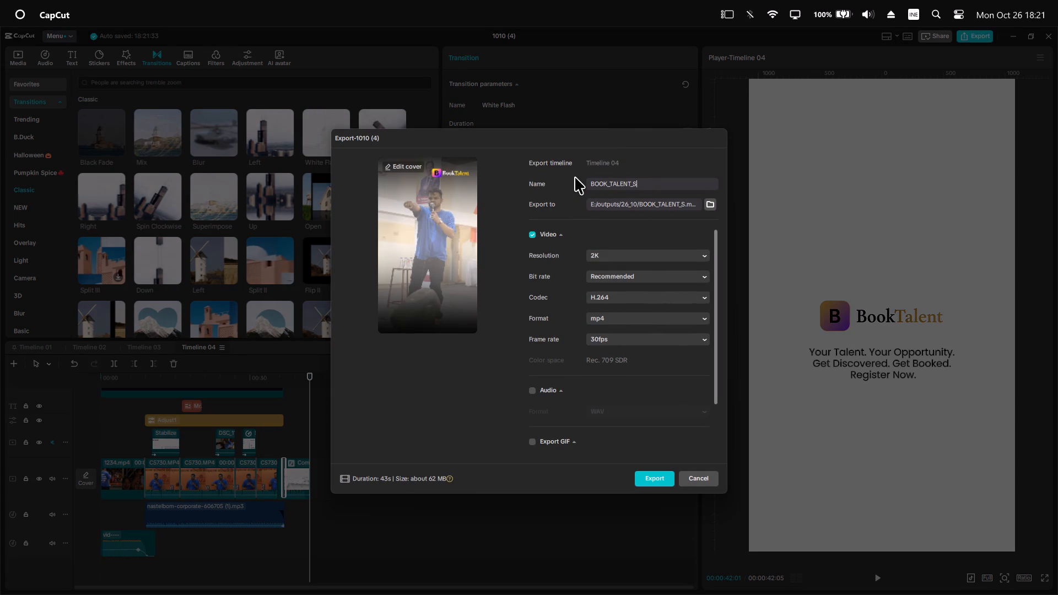
{"action": "type", "text": "UBBU_FINAL"}
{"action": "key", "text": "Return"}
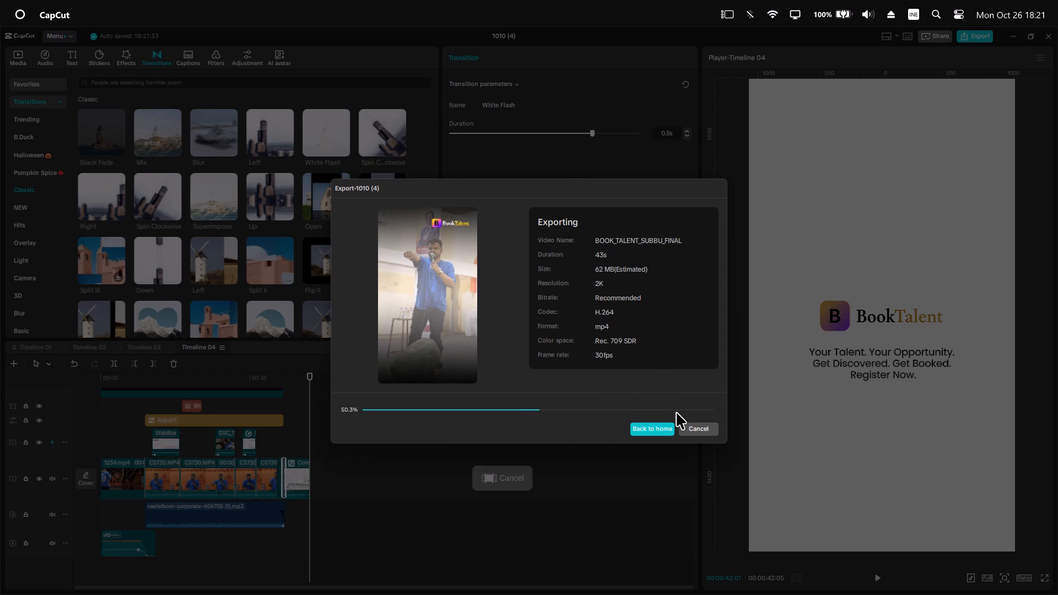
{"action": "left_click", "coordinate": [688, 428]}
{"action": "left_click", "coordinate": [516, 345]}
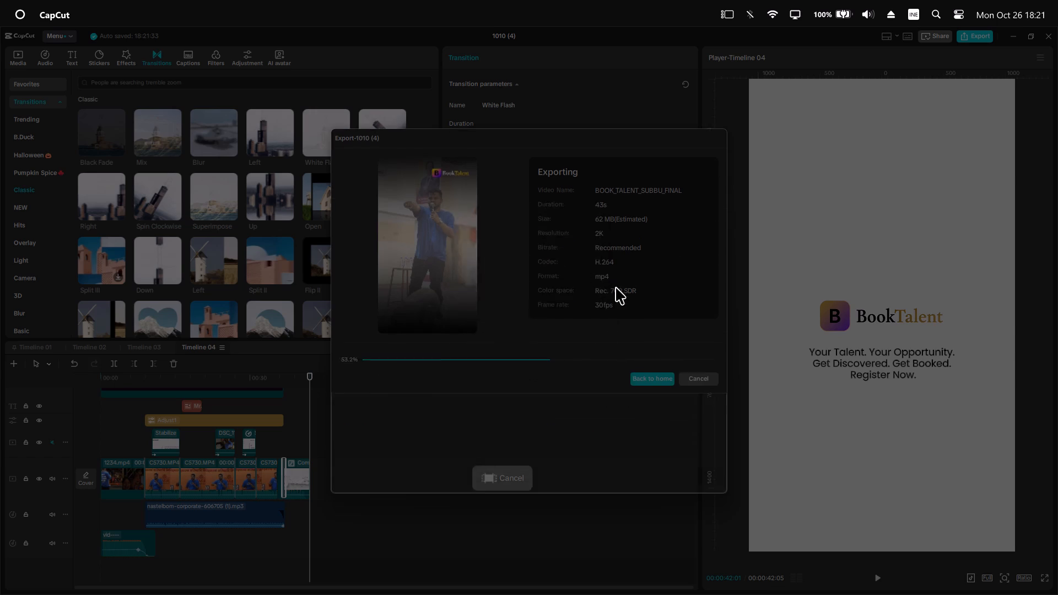
Copy the export name BOOK_TALENT_SUBBU_FINAL for reuse and export Timeline 04 as a 2K H.264 mp4 at 30 fps.
{"action": "left_click_drag", "start_coordinate": [681, 181], "coordinate": [546, 164]}
{"action": "key", "text": "ctrl+c"}
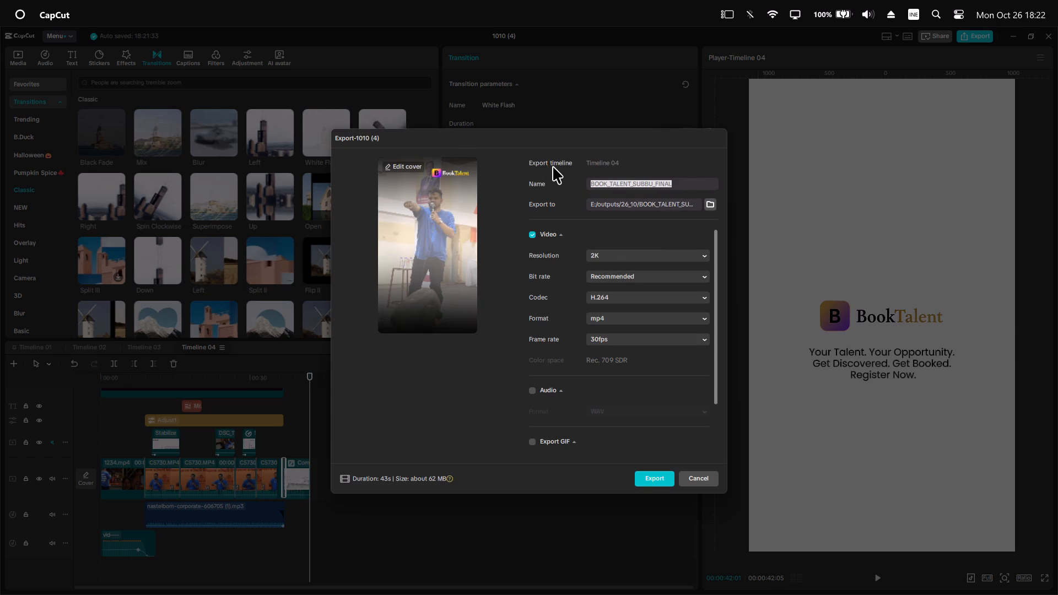
{"action": "left_click", "coordinate": [647, 482]}
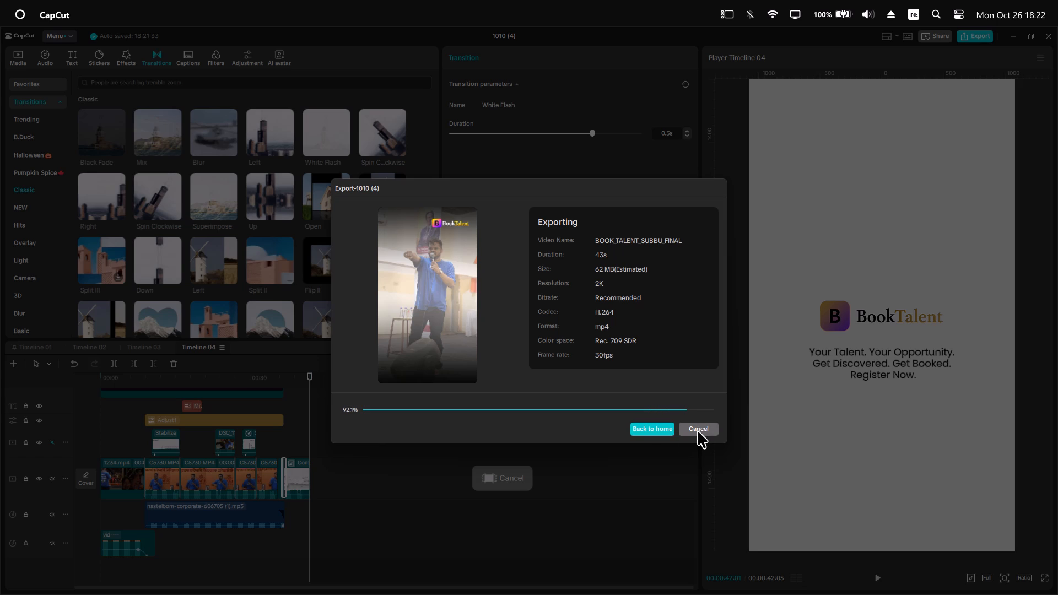
{"action": "left_click", "coordinate": [701, 472]}
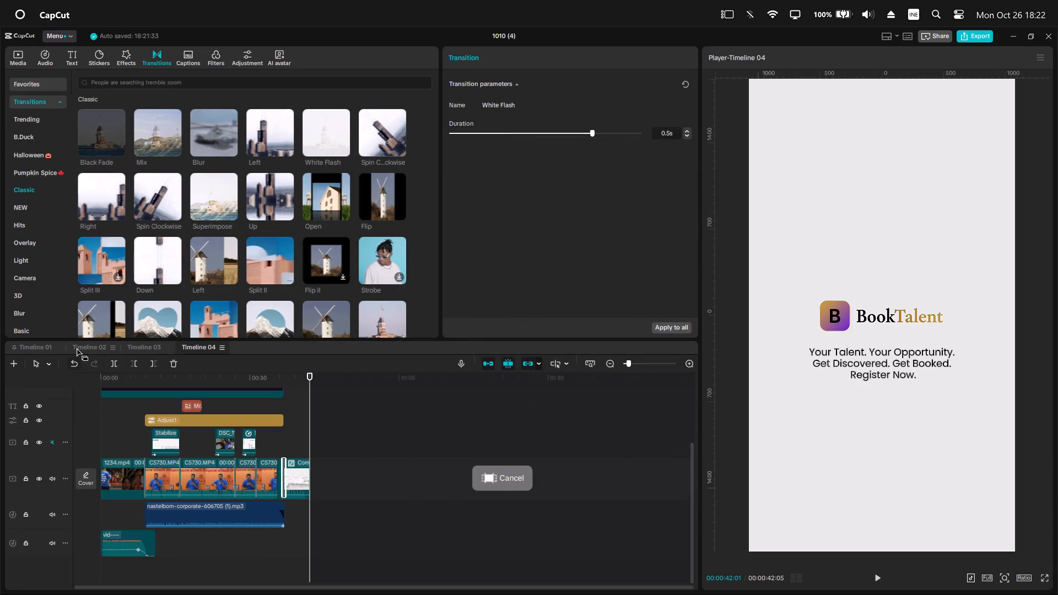
Set Timeline 02's out point at 00:00:44:04, just before the end of the compound clip.
{"action": "left_click", "coordinate": [76, 347]}
{"action": "left_click", "coordinate": [195, 377]}
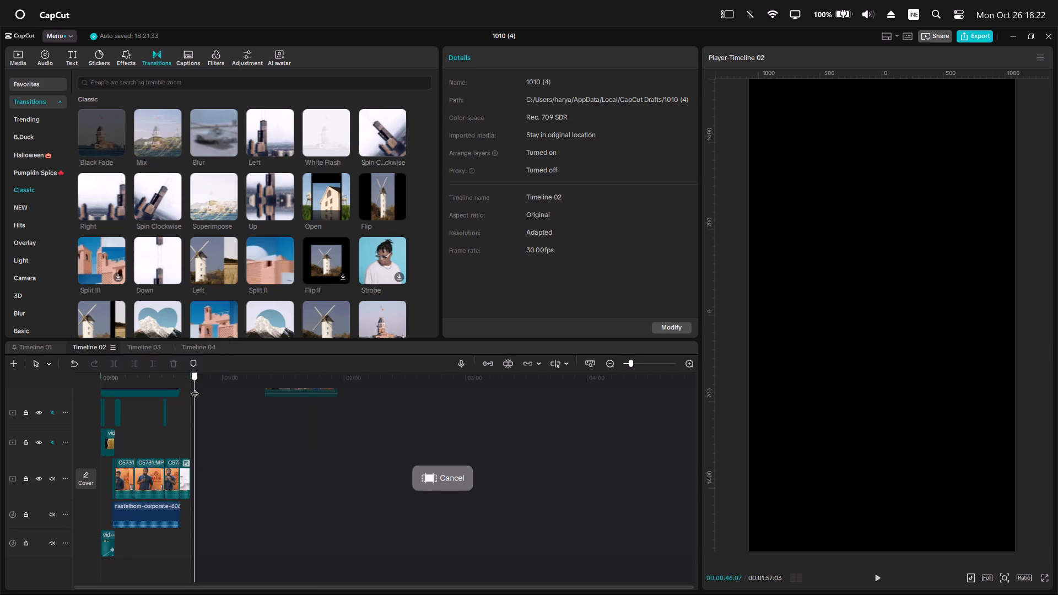
{"action": "scroll", "coordinate": [222, 442], "scroll_direction": "up", "scroll_amount": 20, "text": "ctrl"}
{"action": "scroll", "coordinate": [222, 442], "scroll_direction": "up", "scroll_amount": 9, "text": "ctrl"}
{"action": "left_click", "coordinate": [171, 377]}
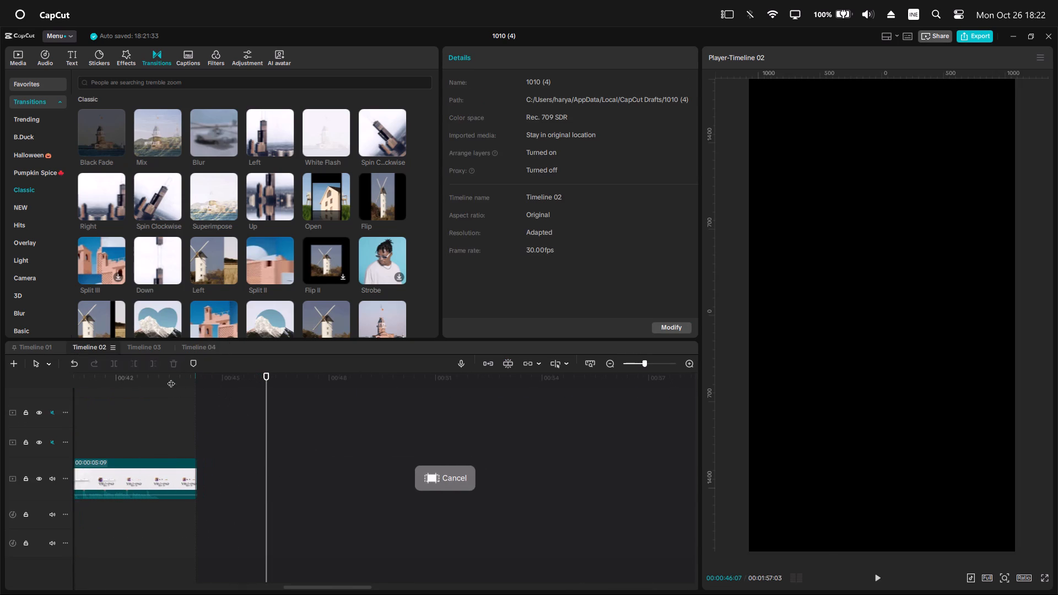
{"action": "left_click_drag", "start_coordinate": [171, 380], "coordinate": [191, 398]}
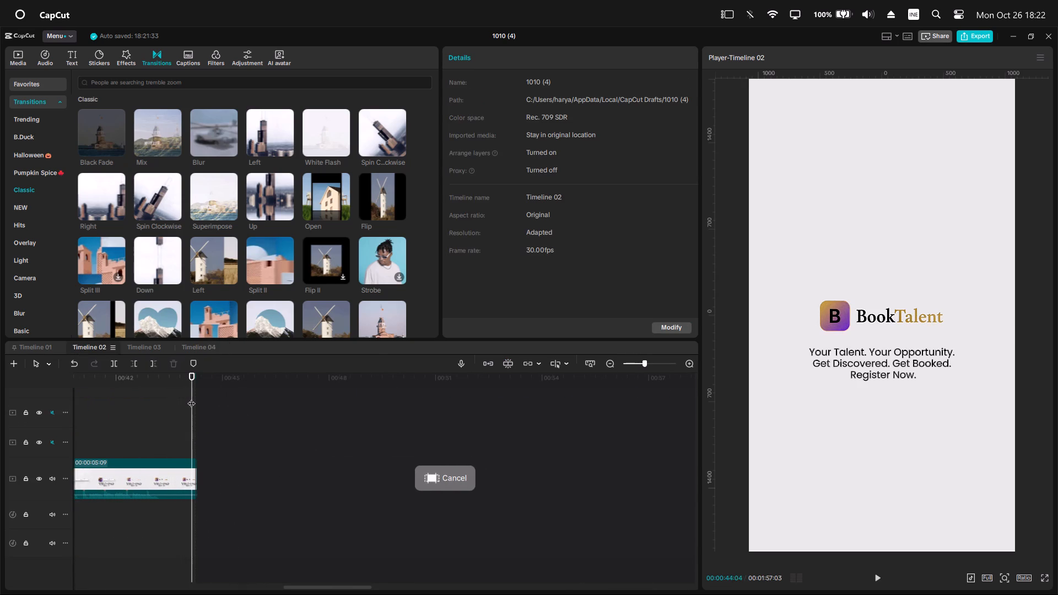
{"action": "key", "text": "o"}
Export Timeline 02 as a 2K mp4 named BOOK_TALENT_MR_PANKAJ_FINAL, reusing the copied name and replacing SUBBU with MR_PANKAJ.
{"action": "left_click", "coordinate": [987, 37]}
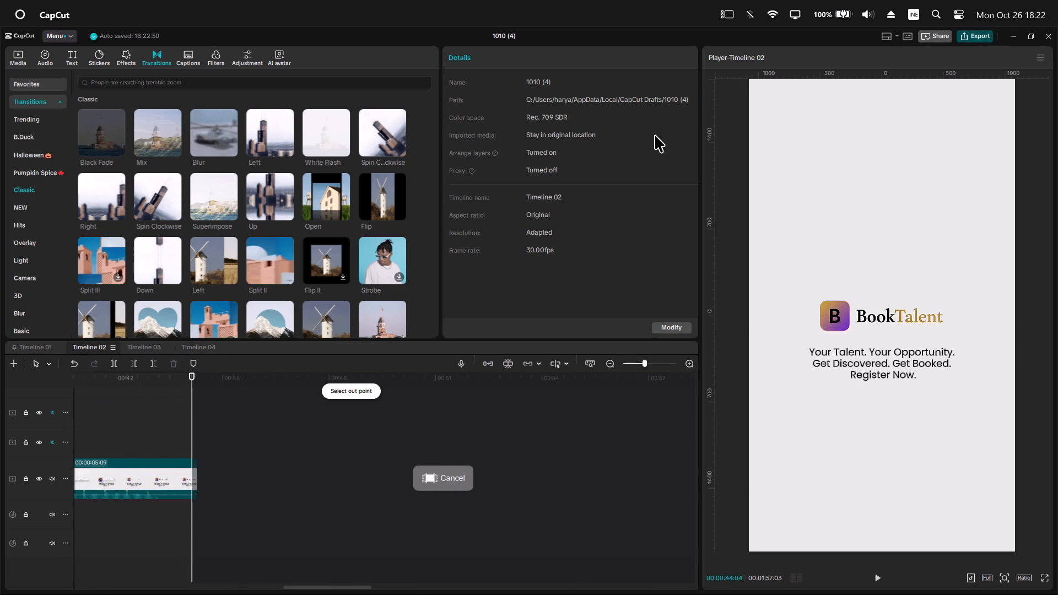
{"action": "left_click_drag", "start_coordinate": [681, 182], "coordinate": [510, 175]}
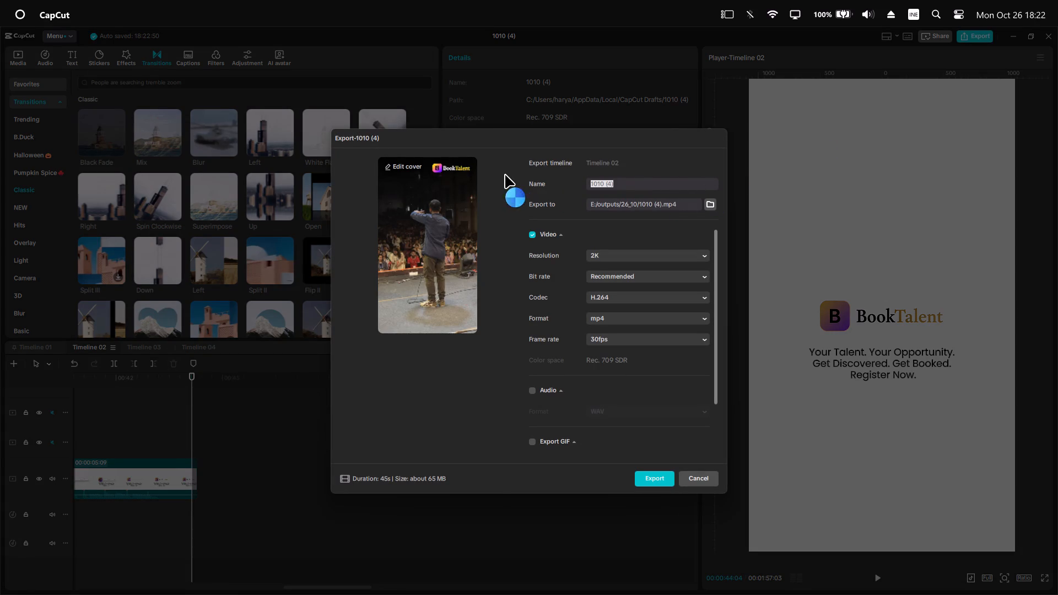
{"action": "key", "text": "ctrl+v"}
{"action": "left_click_drag", "start_coordinate": [634, 182], "coordinate": [652, 187]}
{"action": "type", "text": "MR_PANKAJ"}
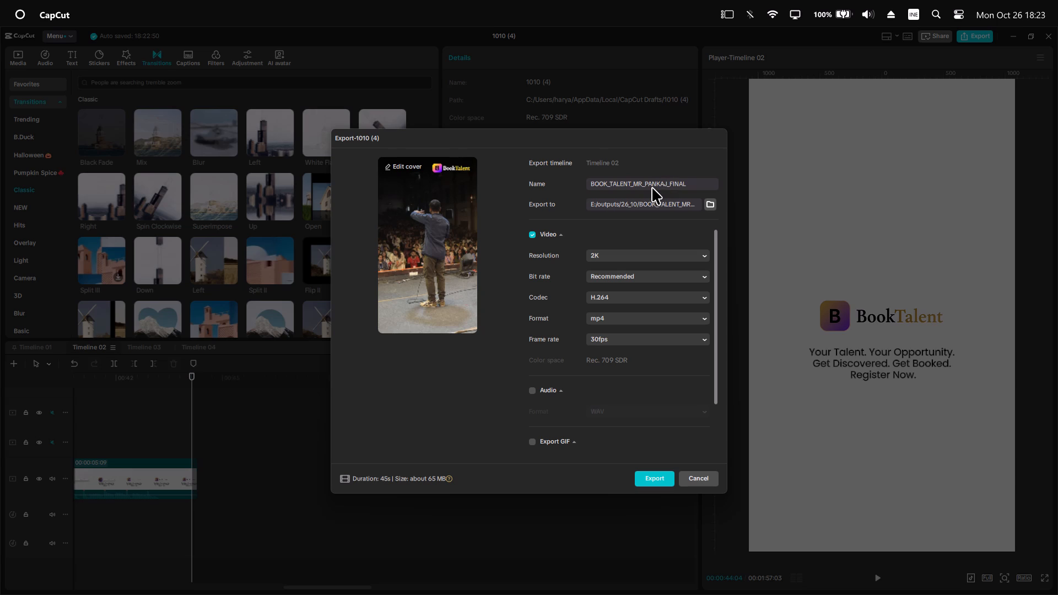
Export Timeline 02 as BOOK_TALENT_MR_PANKAJ_FINAL with the current 2K mp4 settings, and dismiss the sharing options without sharing.
{"action": "left_click", "coordinate": [645, 475]}
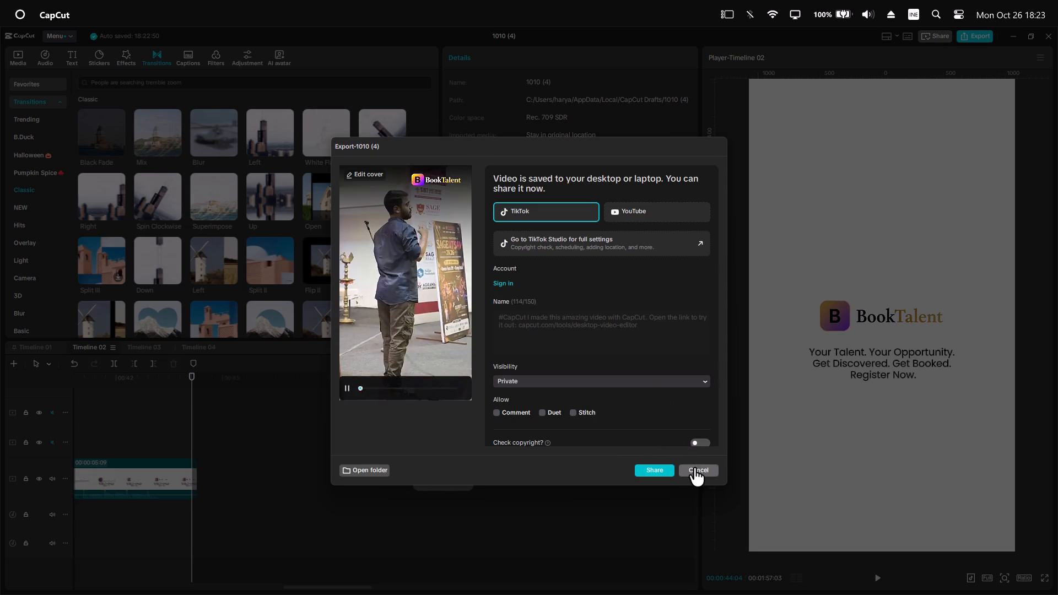
{"action": "left_click", "coordinate": [694, 467]}
Close the 1010 (4) project.
{"action": "left_click", "coordinate": [1052, 40]}
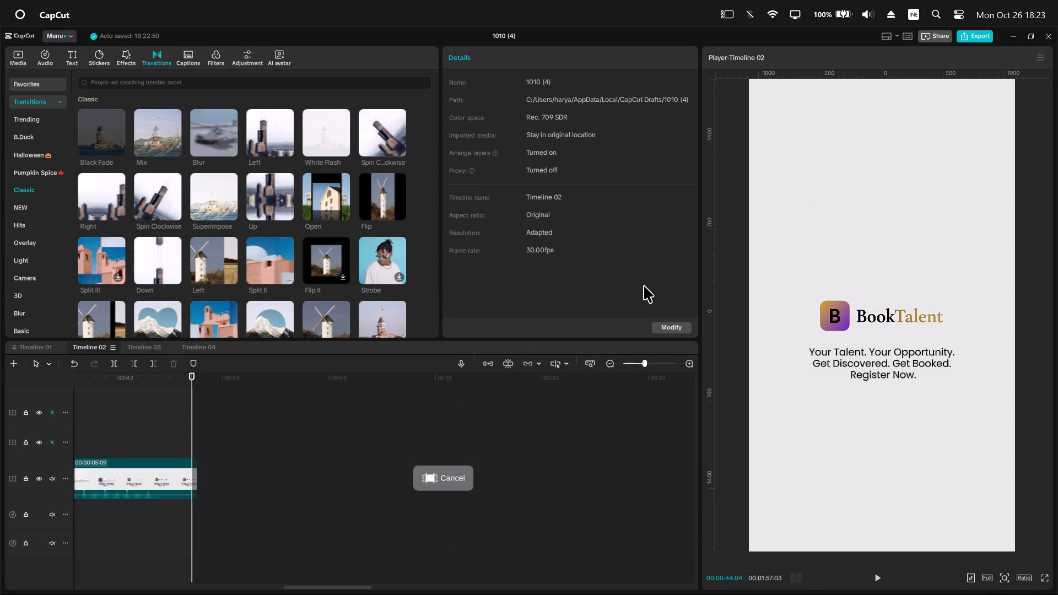
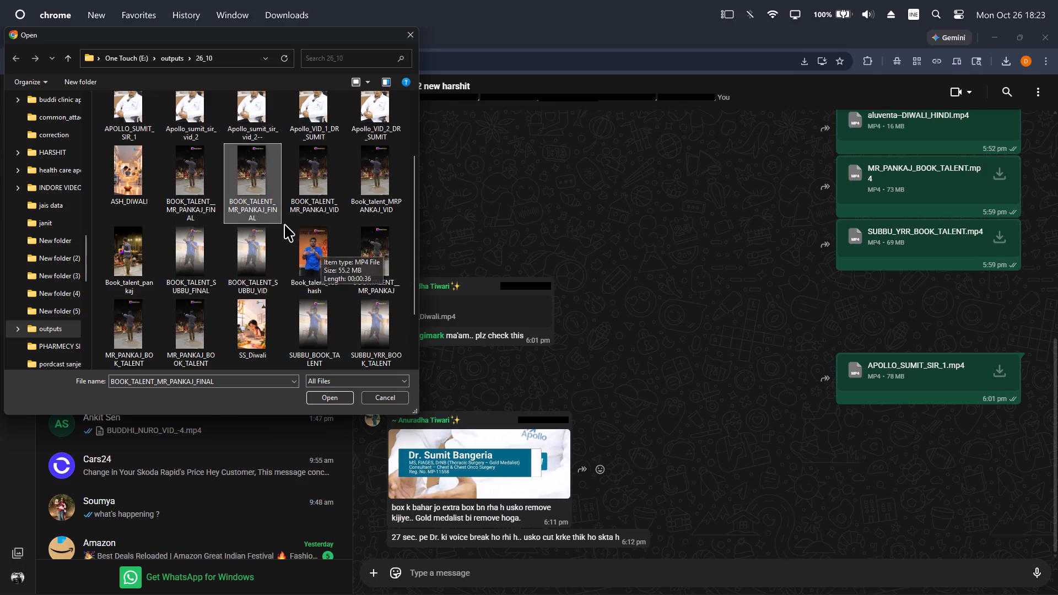
Check the file properties of BOOK_TALENT_MR_PANKAJ_FINAL and the similarly named BOOK_TALENT__MR_PANKAJ_FINAL to compare the two exports.
{"action": "key", "text": "alt+Return"}
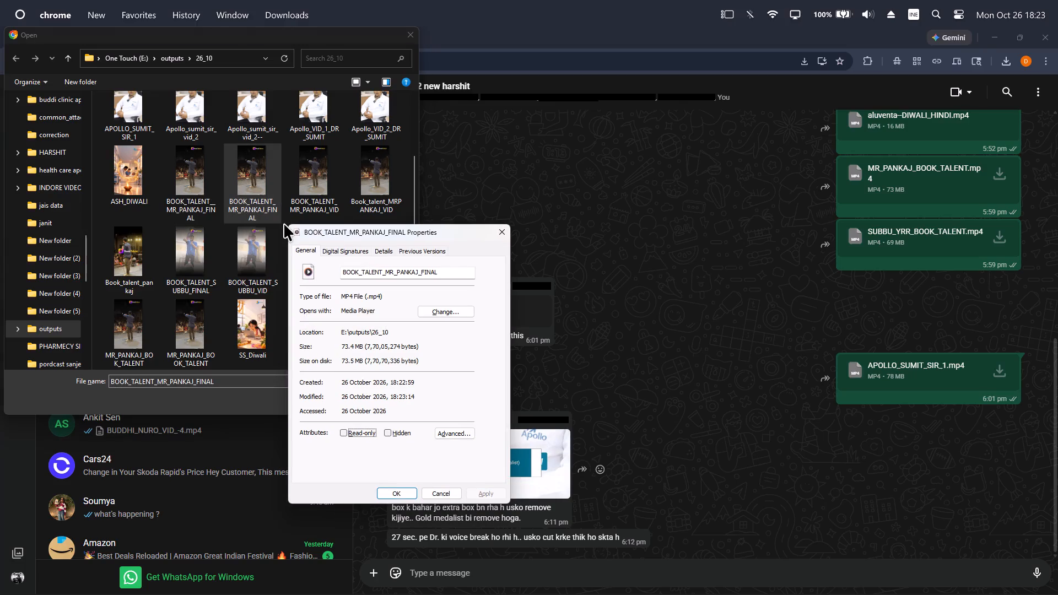
{"action": "left_click", "coordinate": [505, 231]}
{"action": "left_click", "coordinate": [190, 188]}
{"action": "key", "text": "alt+Return"}
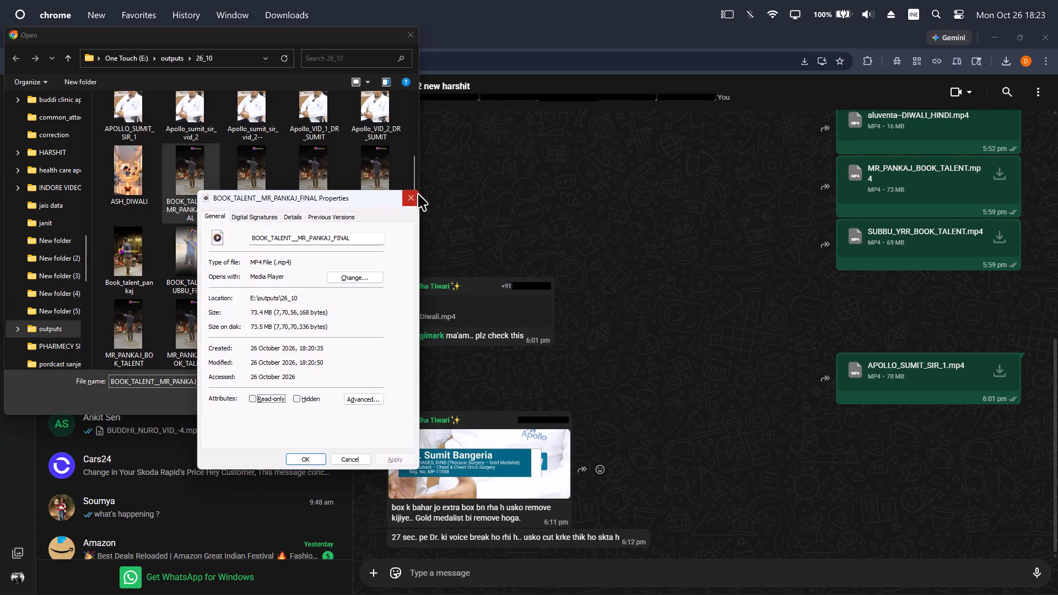
{"action": "left_click", "coordinate": [409, 196]}
Select the videos BOOK_TALENT_MR_PANKAJ_FINAL and BOOK_TALENT_SUBBU_FINAL together for attaching to the WhatsApp group chat.
{"action": "left_click", "coordinate": [266, 177]}
{"action": "scroll", "coordinate": [325, 267], "scroll_direction": "down", "scroll_amount": 1}
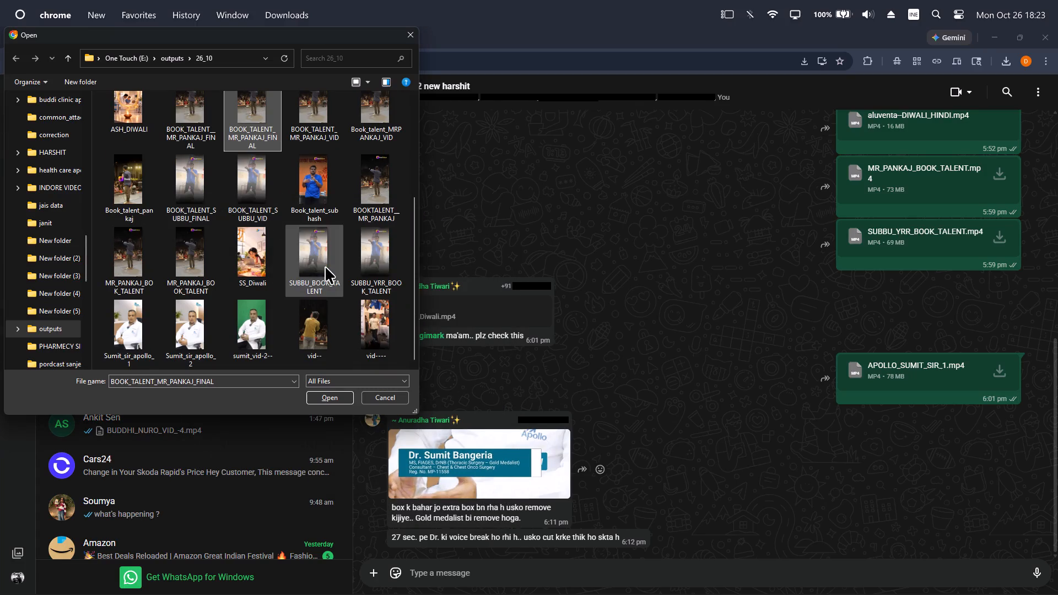
{"action": "left_click", "coordinate": [203, 198], "text": "ctrl"}
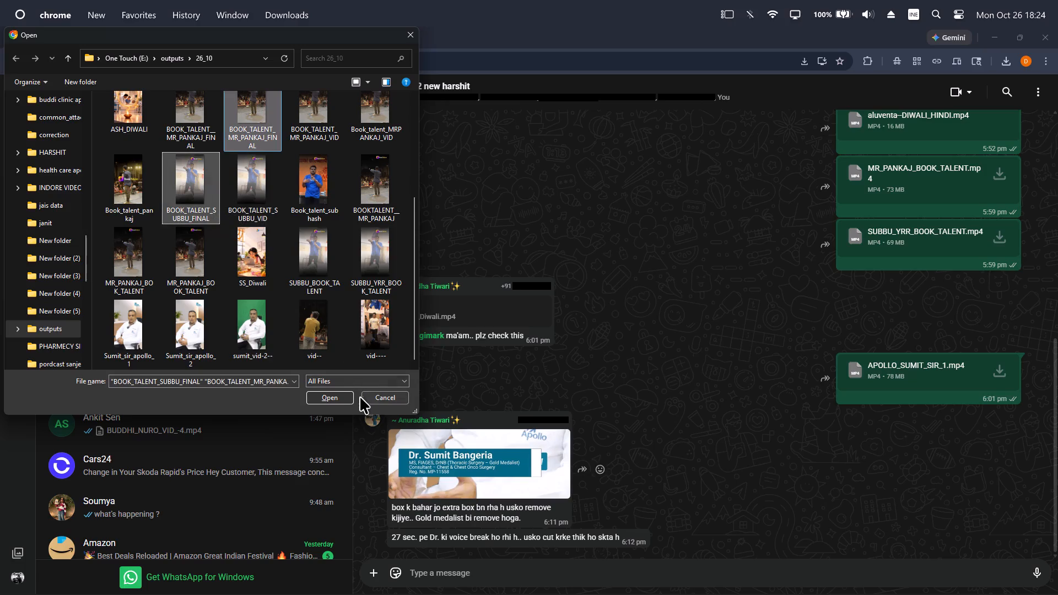